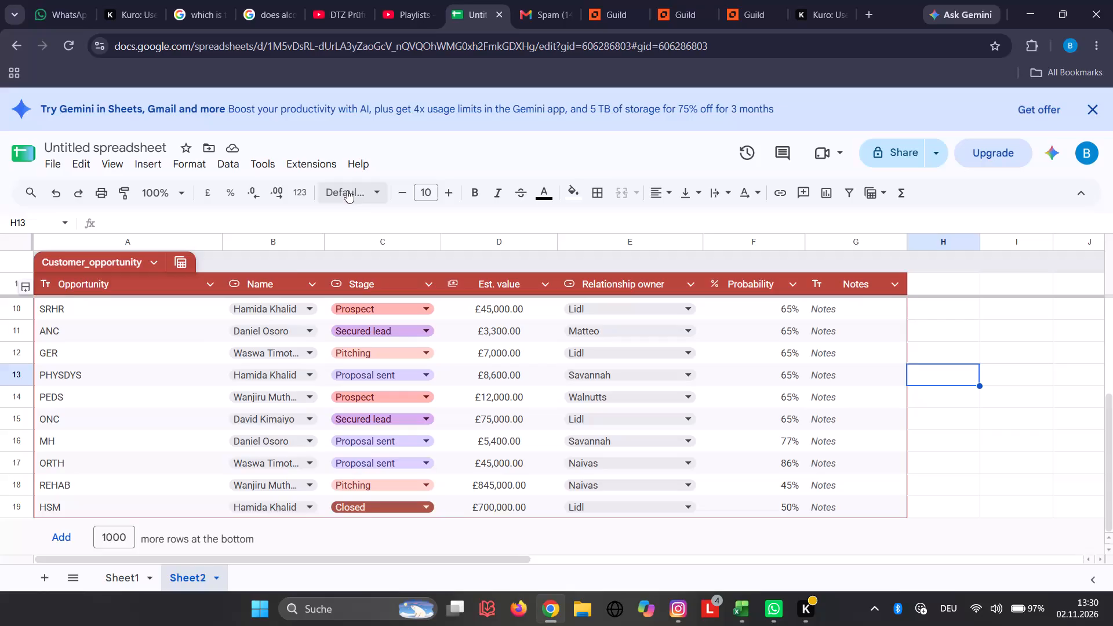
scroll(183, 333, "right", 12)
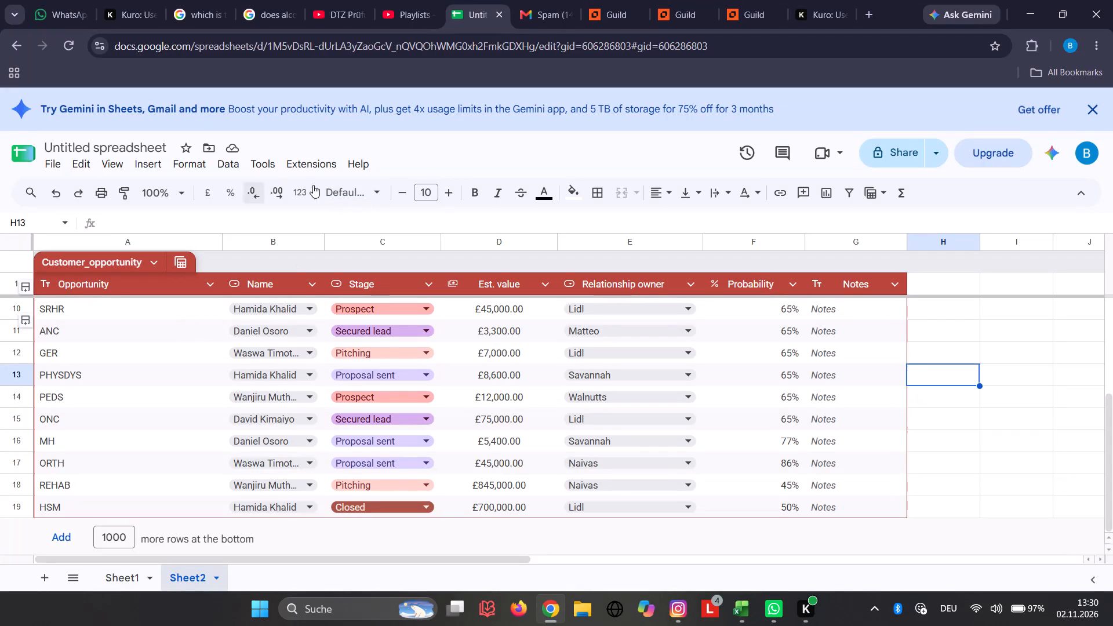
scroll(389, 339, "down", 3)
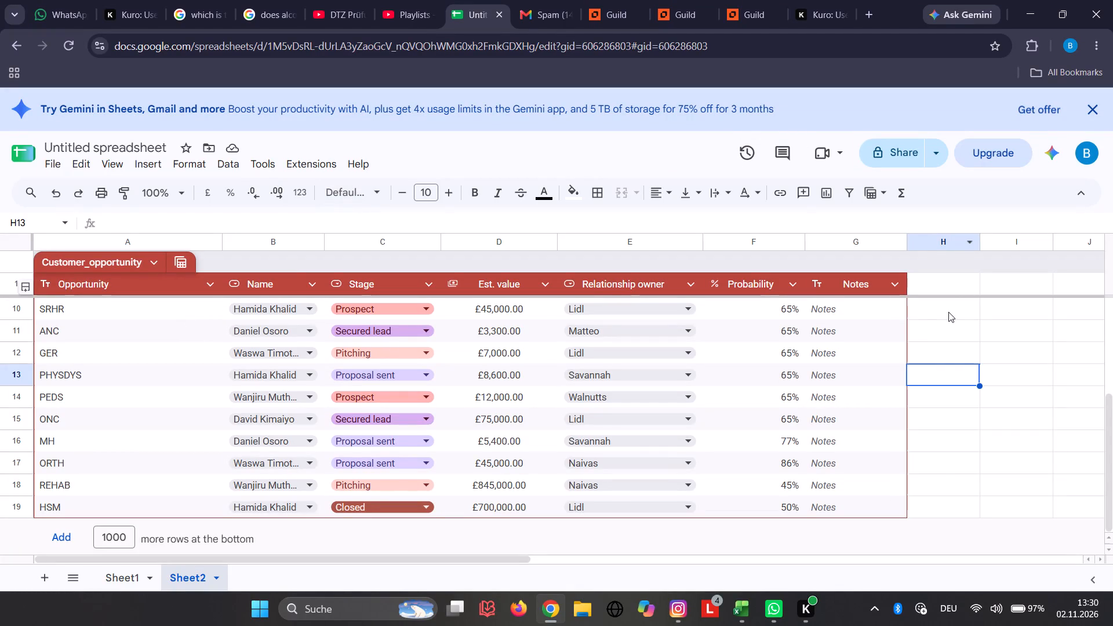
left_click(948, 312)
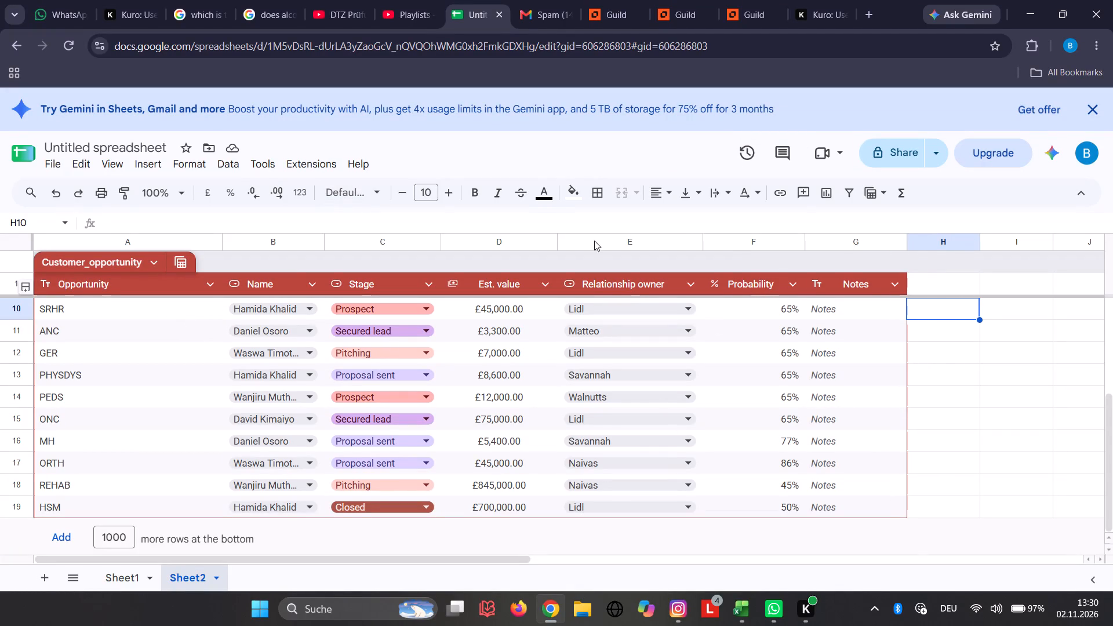
Create a new form linked to the spreadsheet, leave it unedited and close its browser tab.
left_click(231, 163)
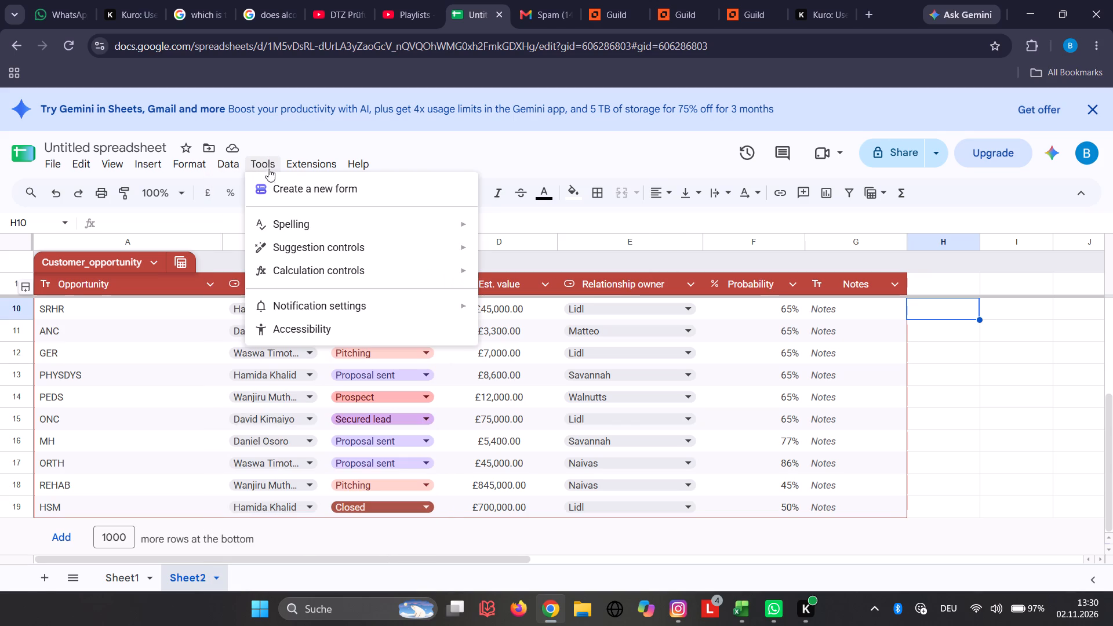
right_click(285, 188)
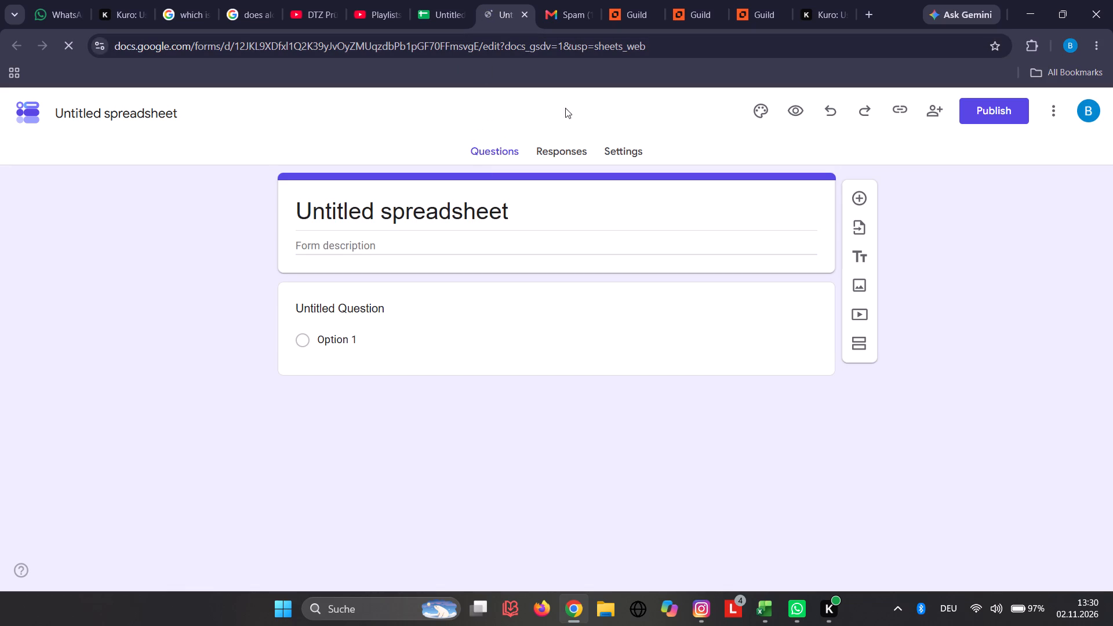
left_click(525, 16)
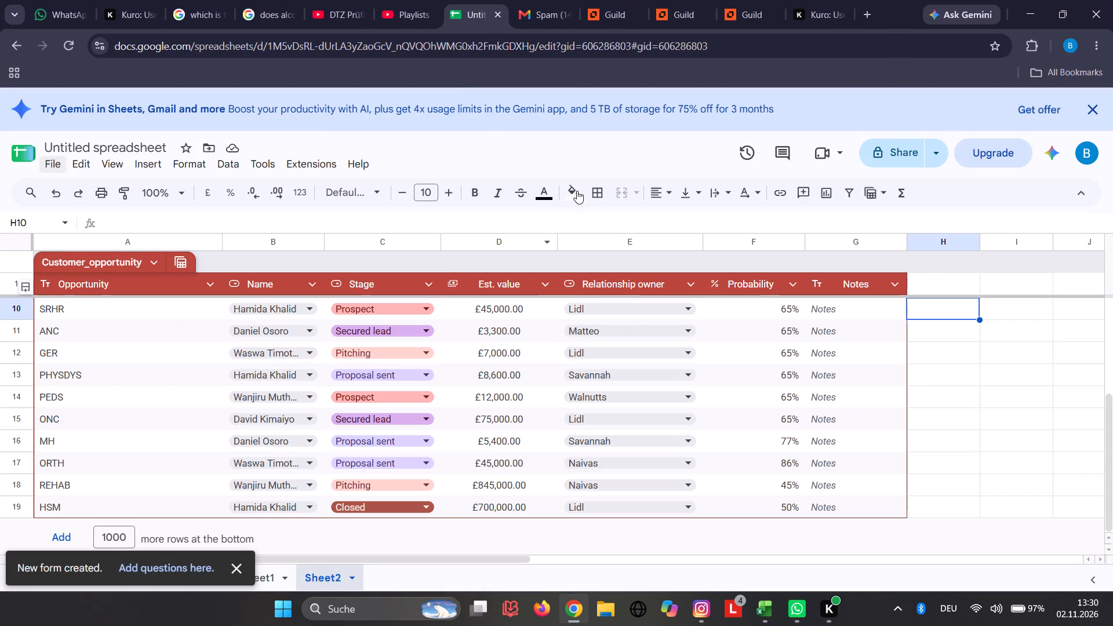
Create a Data Studio report from Sheet2, using the first row as headers, including hidden and filtered cells, and not limiting it to the selected range.
left_click(326, 160)
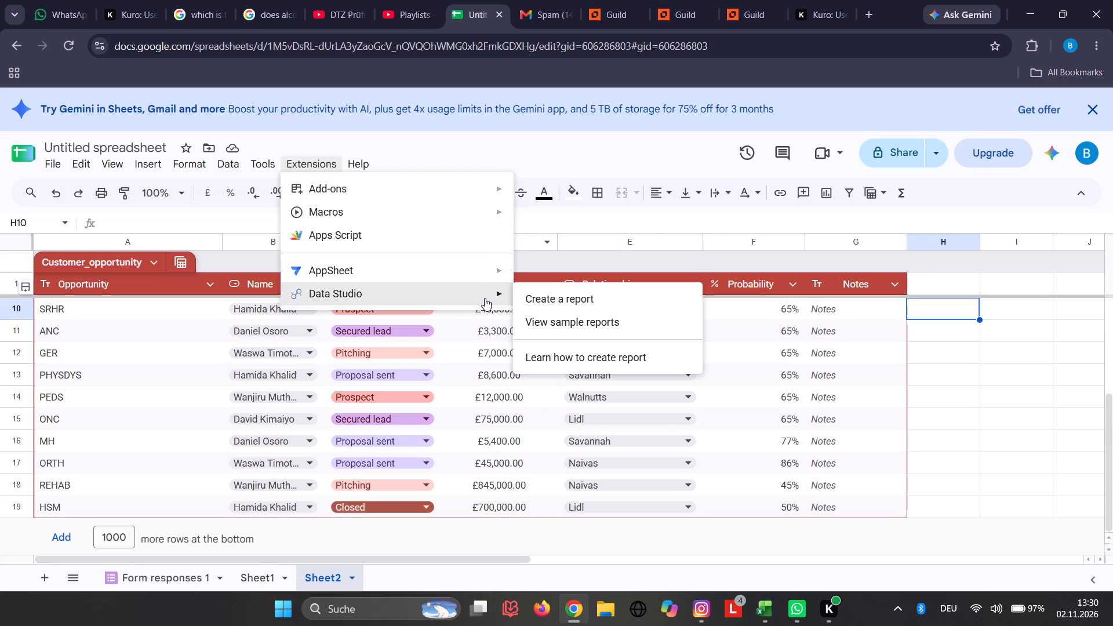
left_click(552, 303)
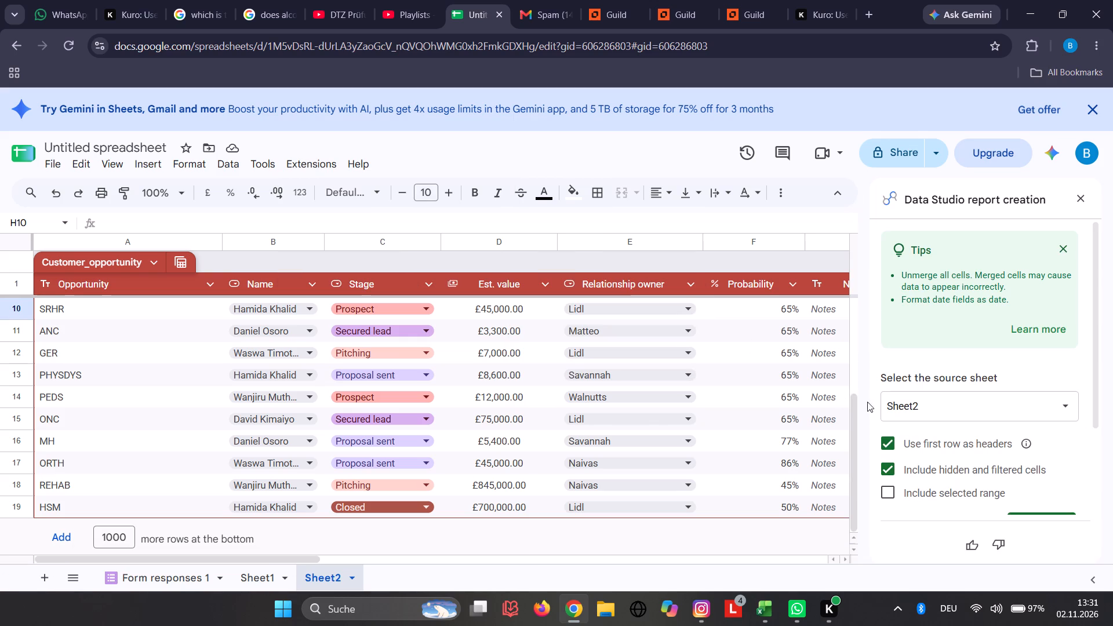
scroll(897, 420, "down", 1)
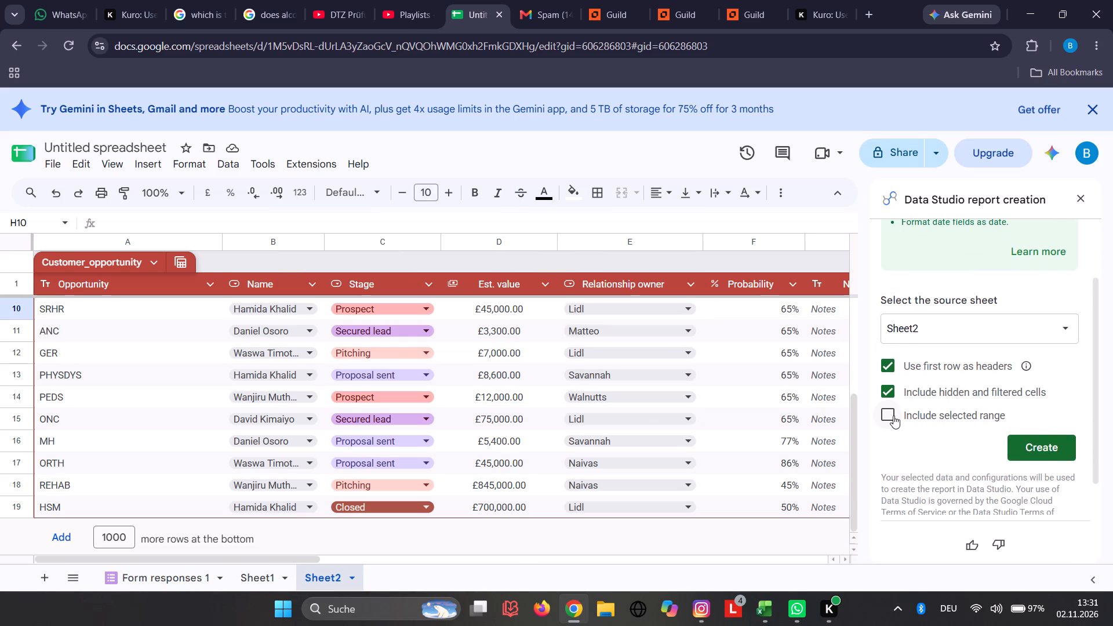
left_click(893, 416)
left_click(893, 416)
left_click(1047, 447)
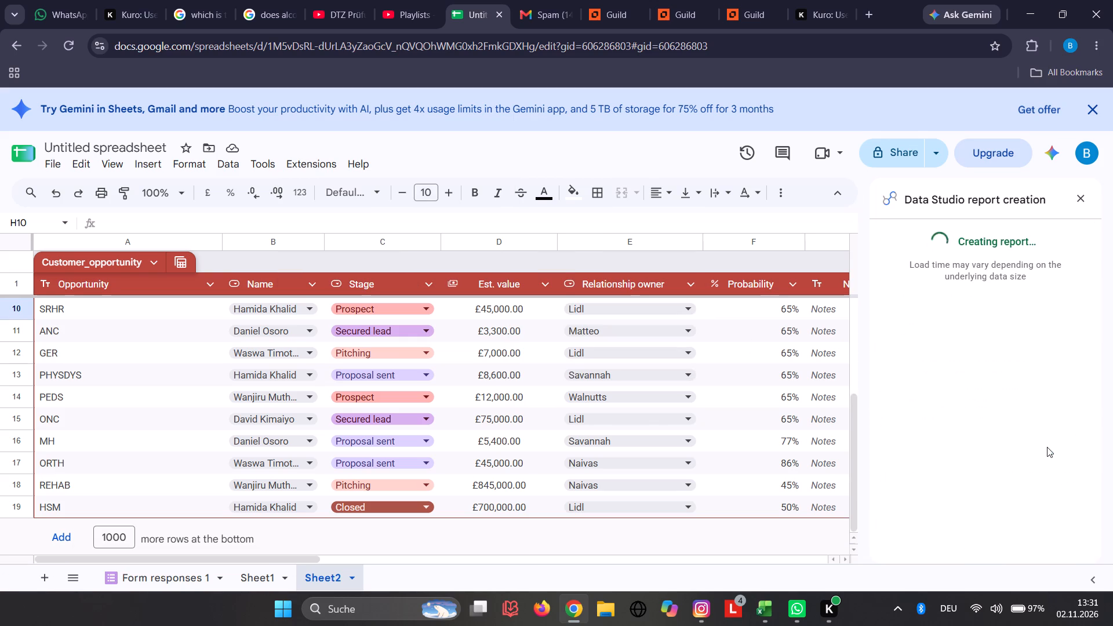
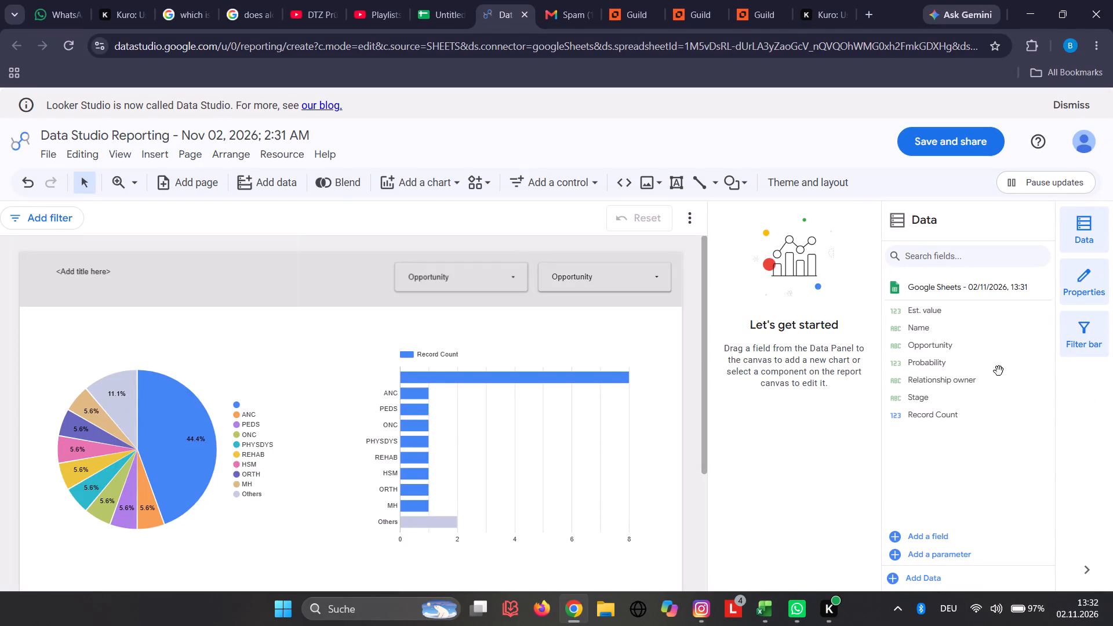
Examine the generated report's charts, the value lists of both Opportunity drop-down filters and the second filter's setup.
scroll(743, 377, "down", 2)
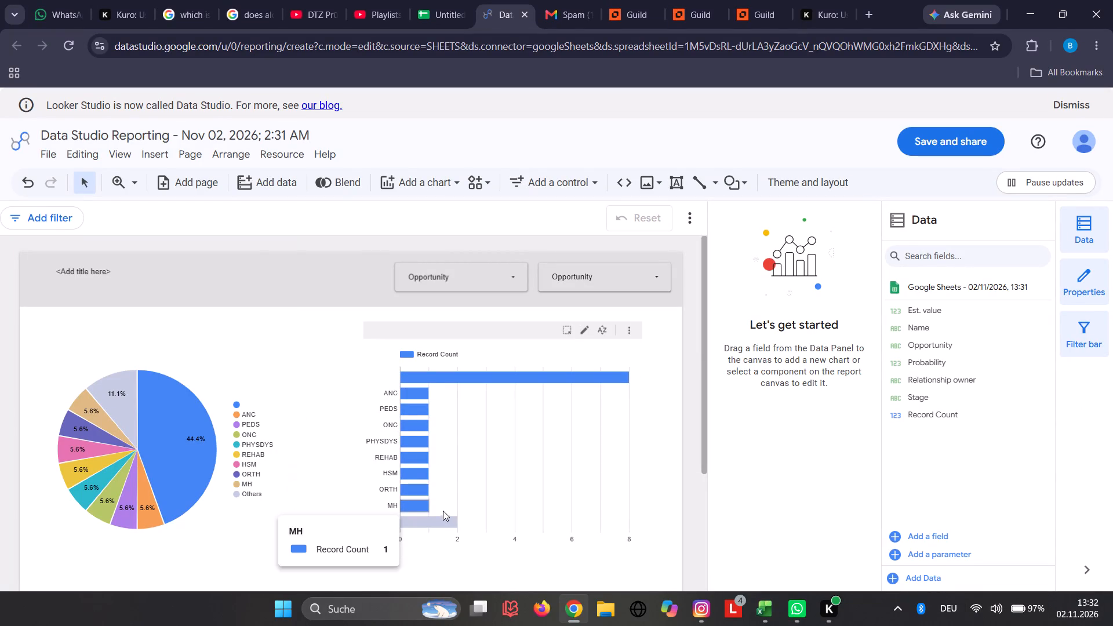
left_click(507, 278)
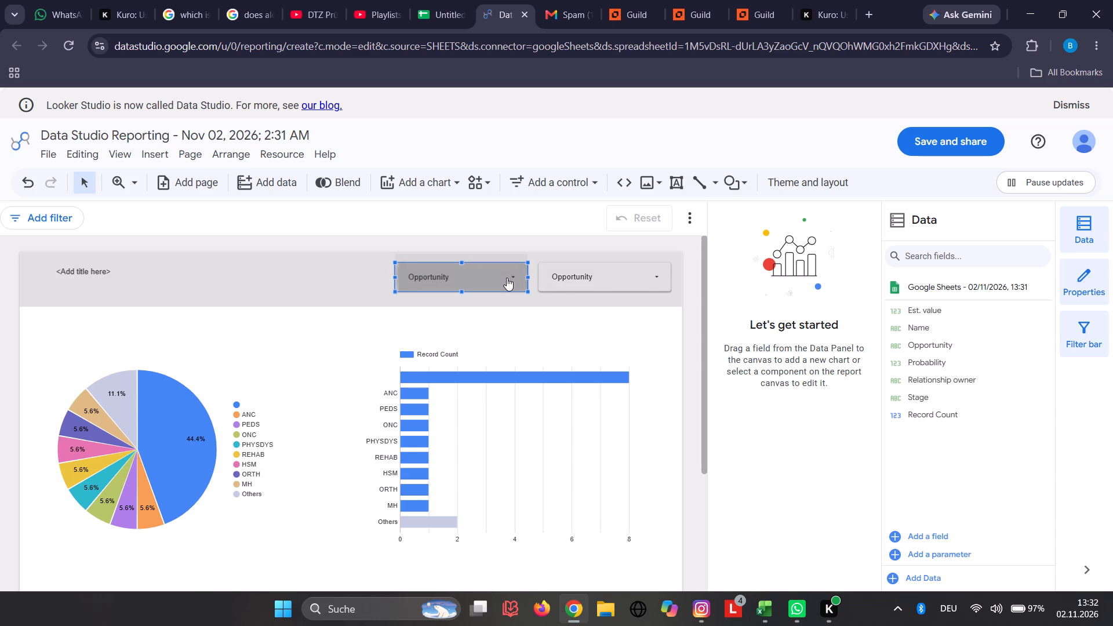
double_click(507, 278)
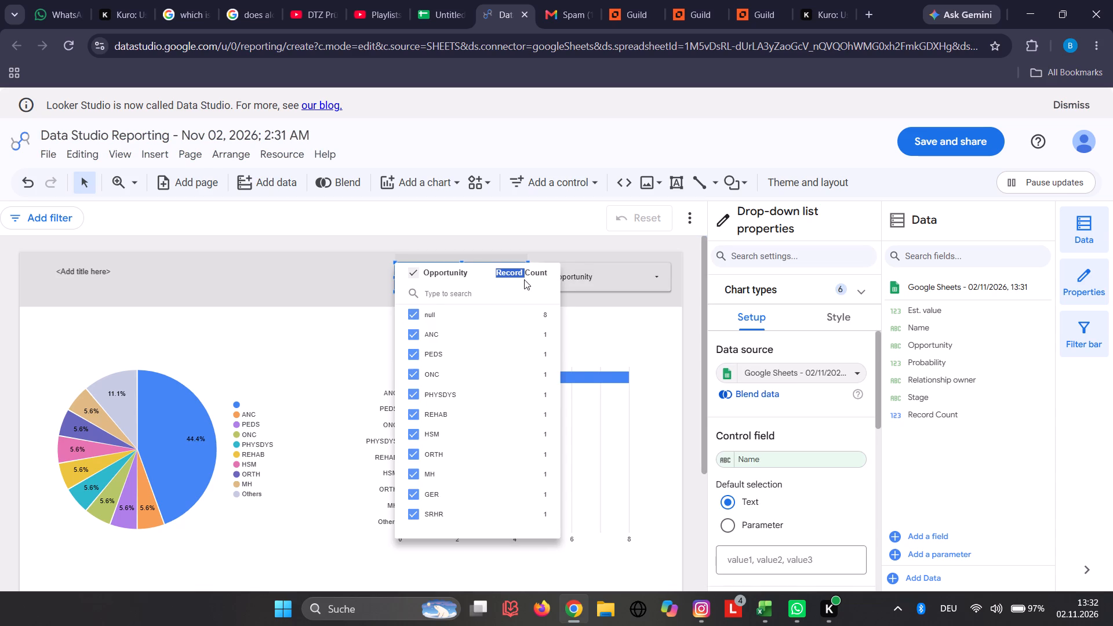
double_click(606, 274)
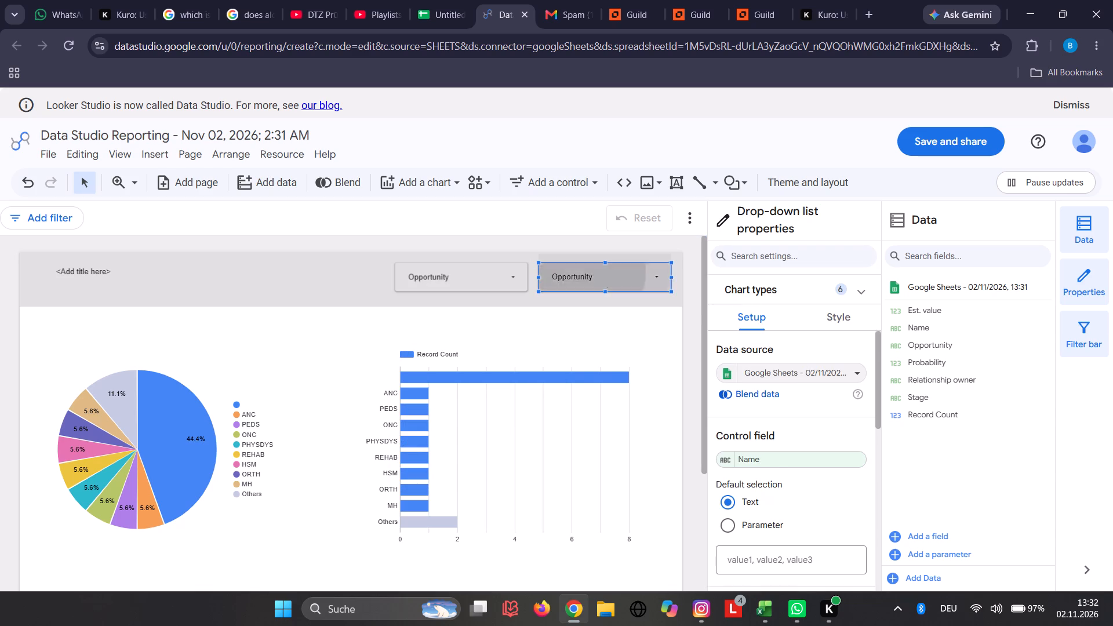
left_click(230, 348)
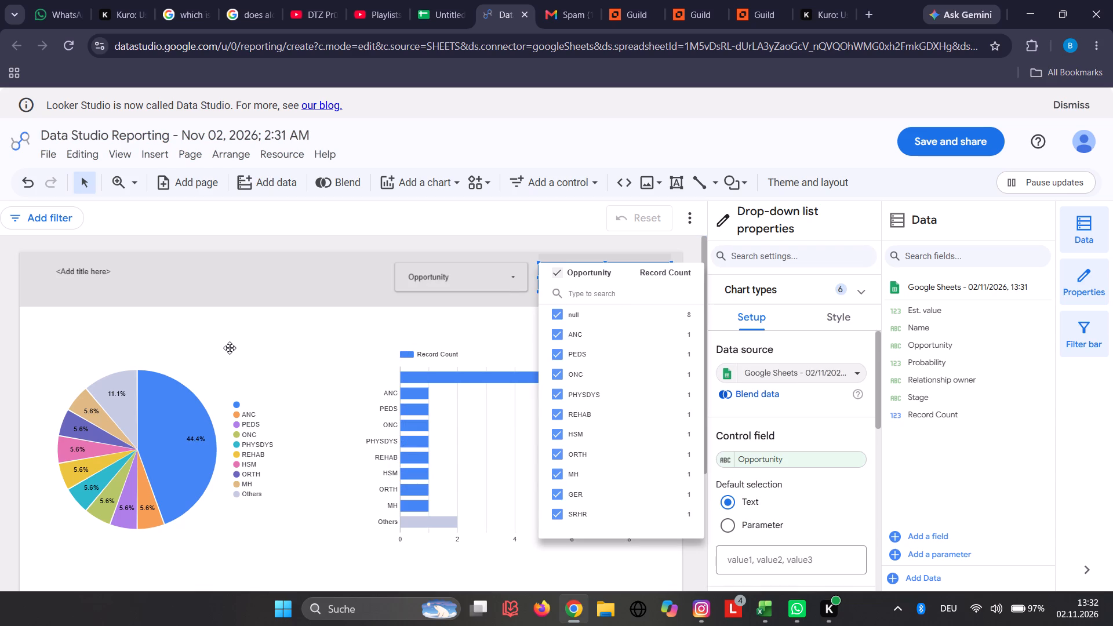
scroll(369, 400, "down", 4)
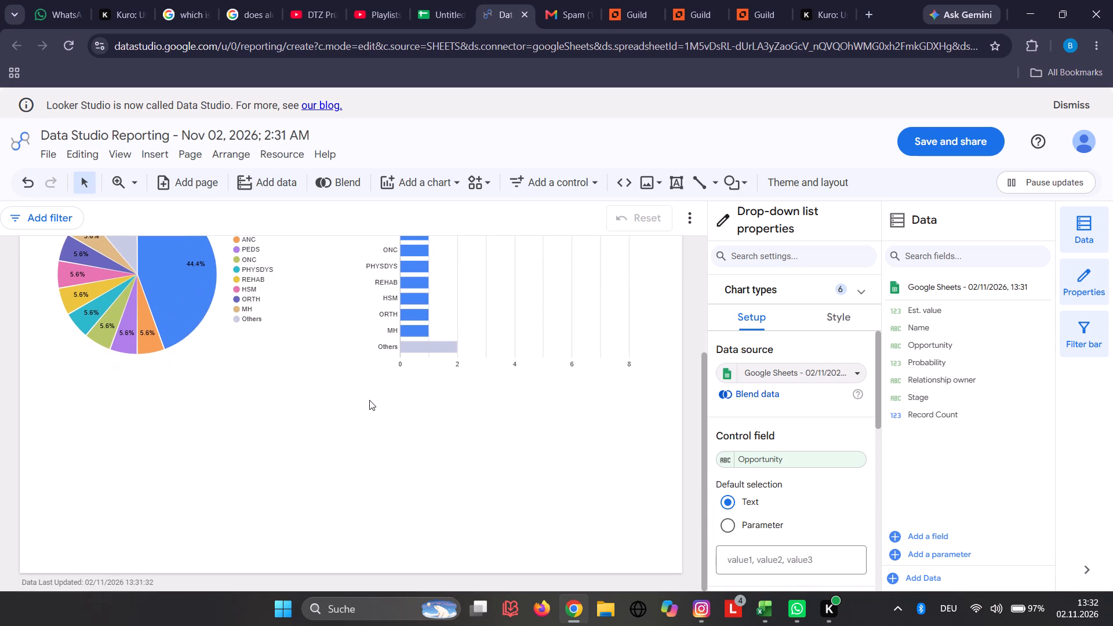
scroll(369, 400, "up", 5)
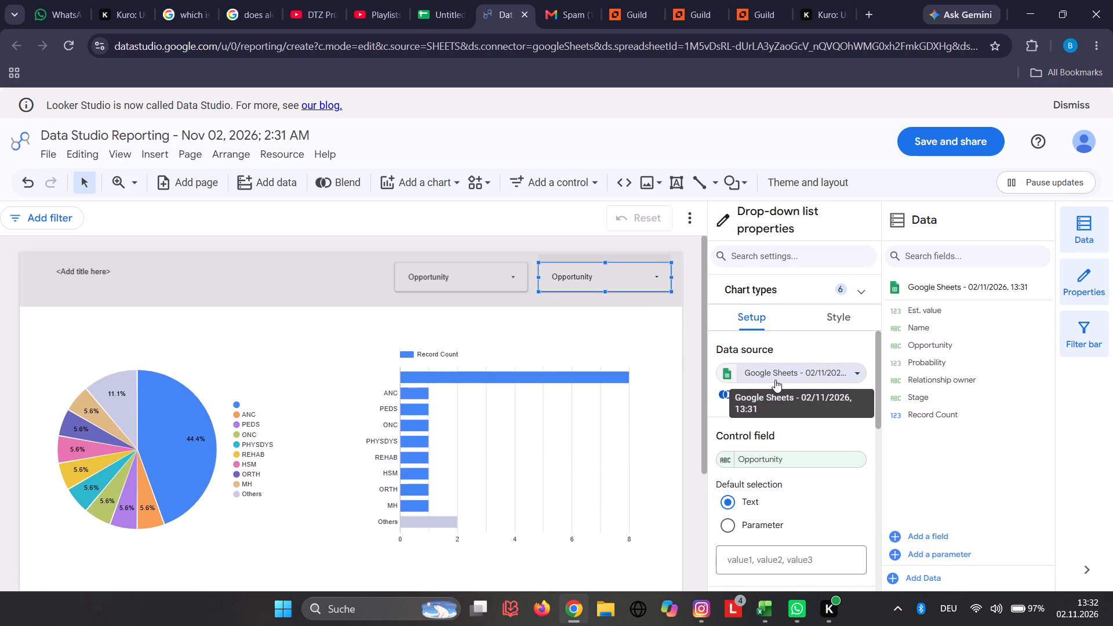
scroll(788, 480, "down", 2)
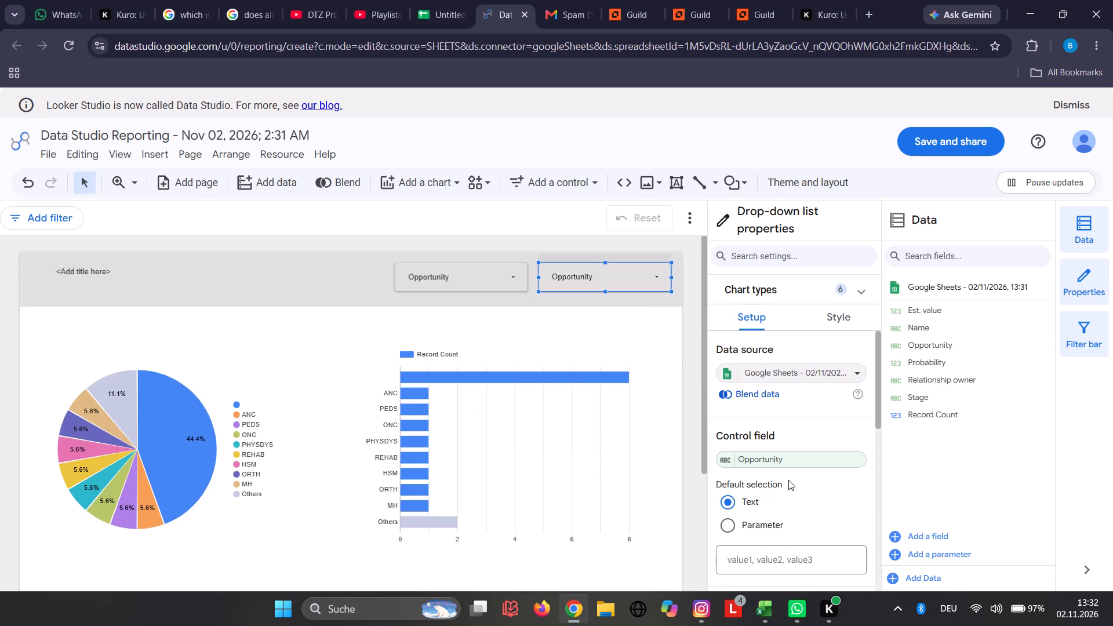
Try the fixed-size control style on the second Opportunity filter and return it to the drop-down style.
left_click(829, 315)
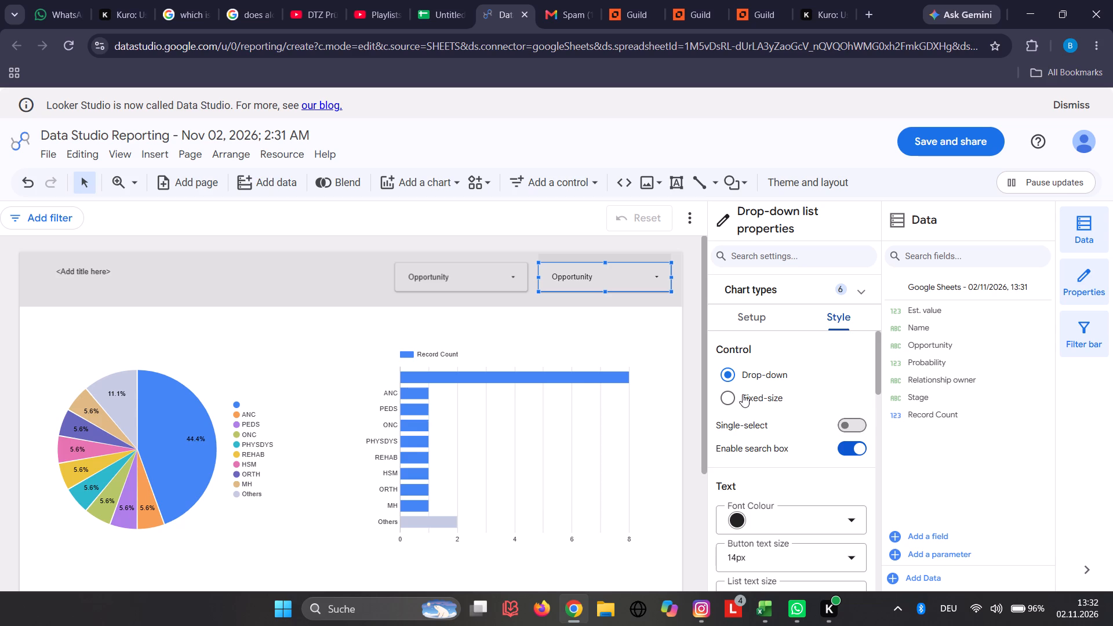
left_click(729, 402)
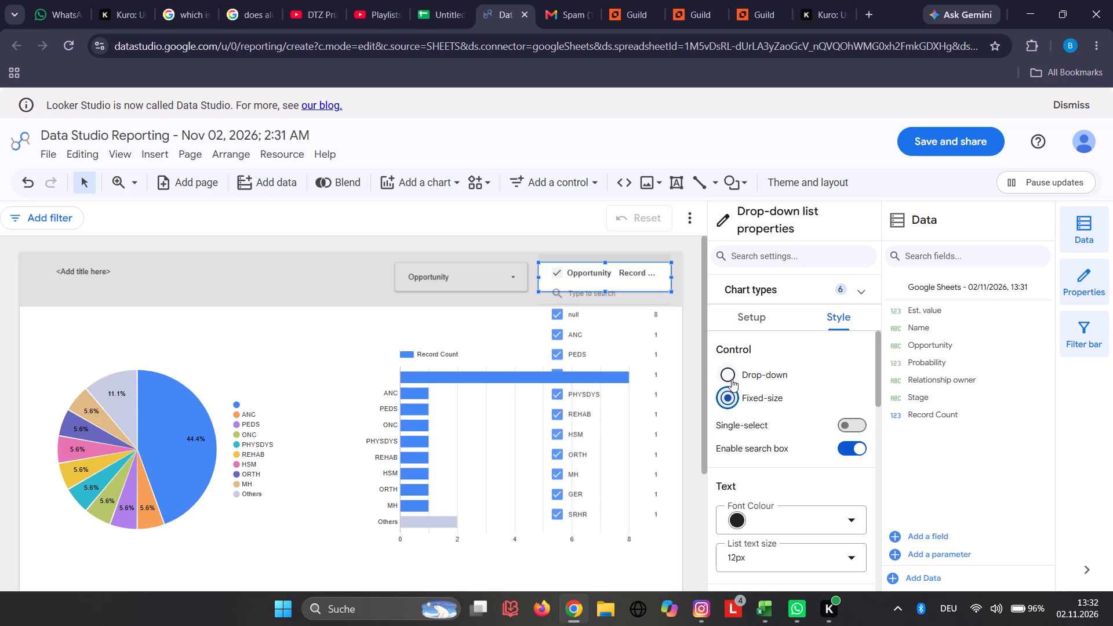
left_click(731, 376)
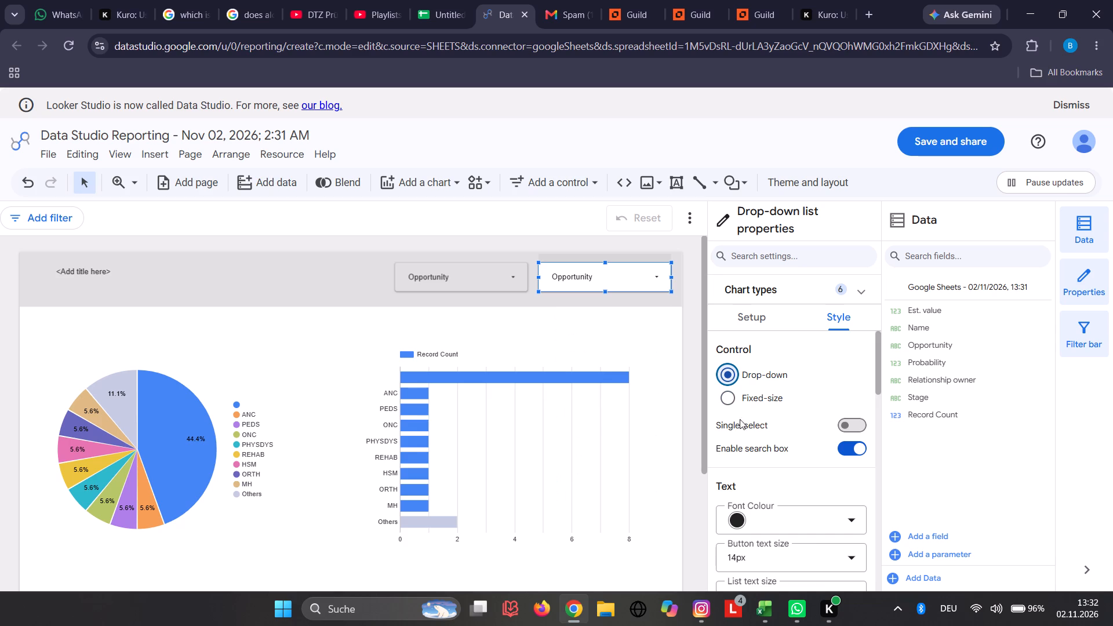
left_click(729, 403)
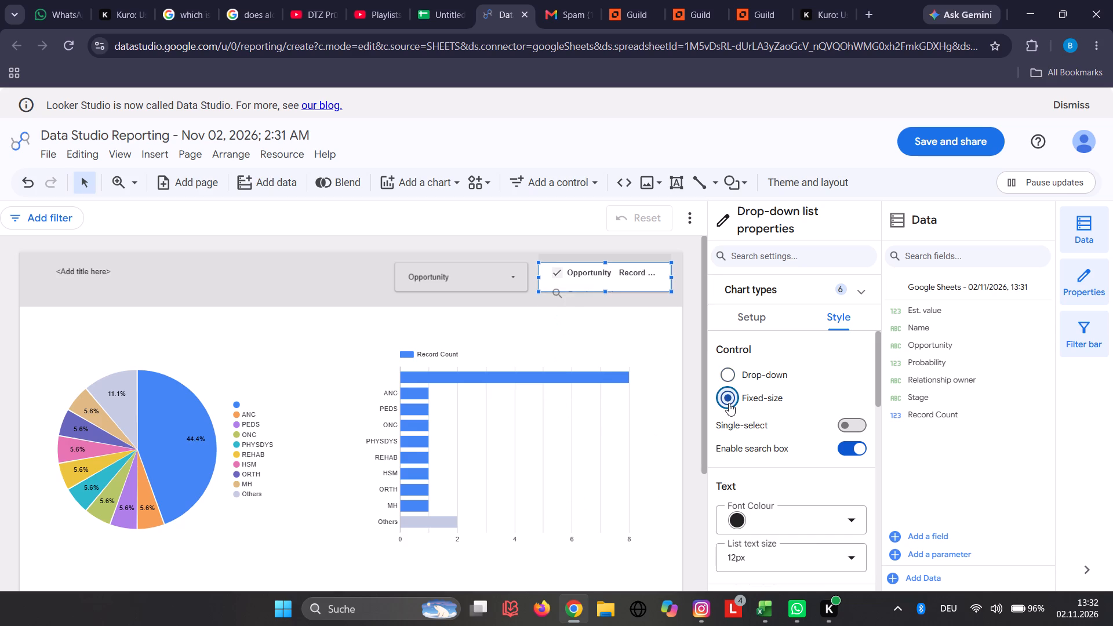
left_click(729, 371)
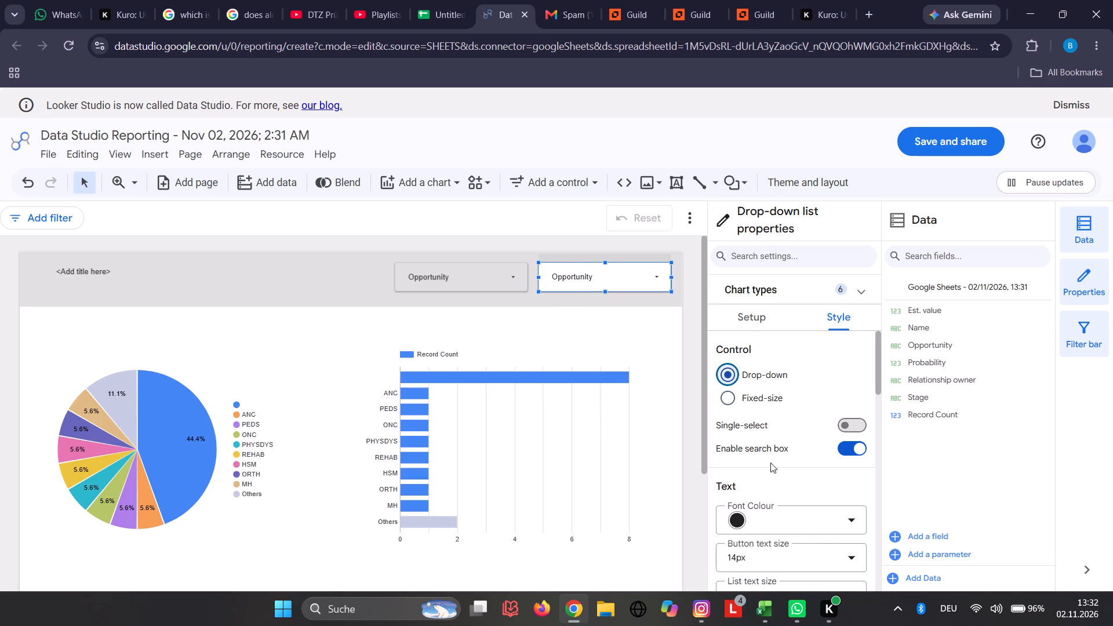
Examine the second Opportunity filter's remaining style settings, its setup options and the available control types.
scroll(770, 463, "down", 9)
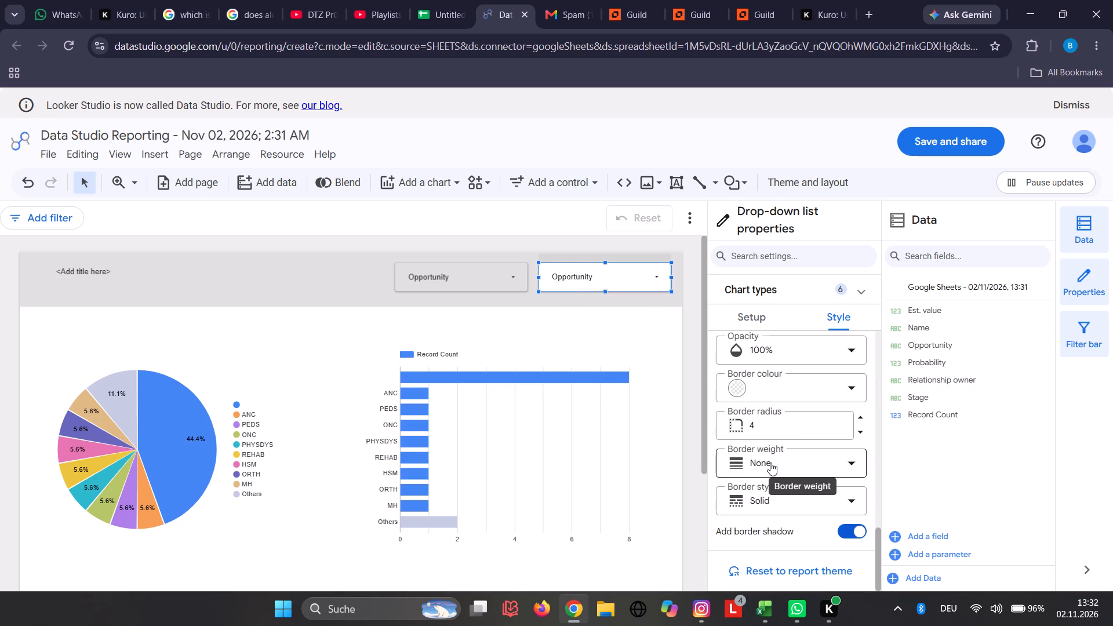
scroll(770, 463, "up", 8)
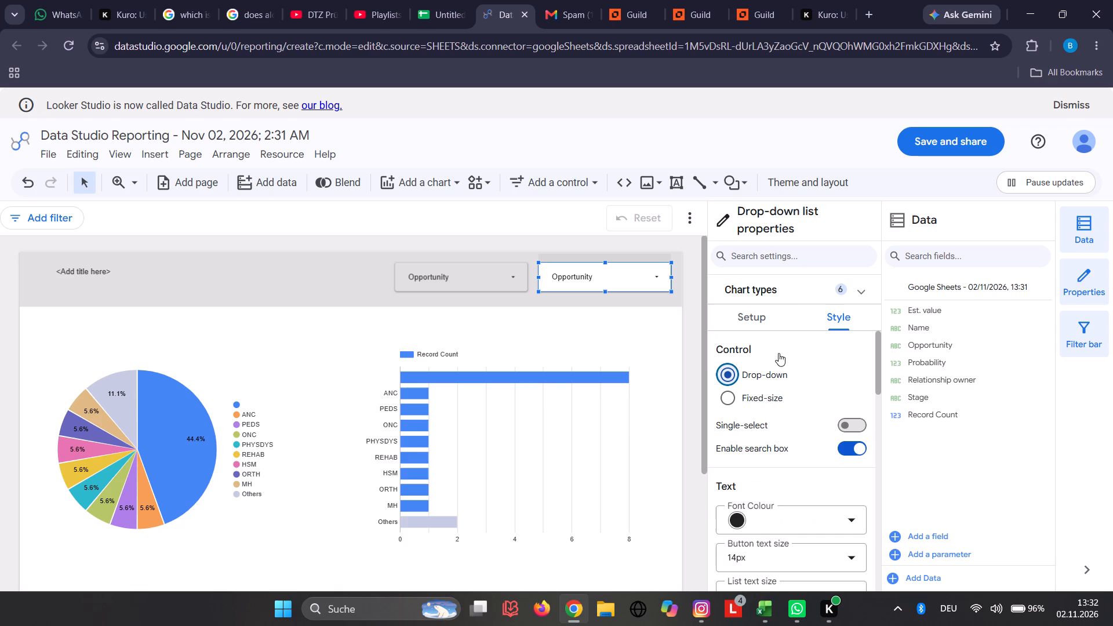
left_click(782, 312)
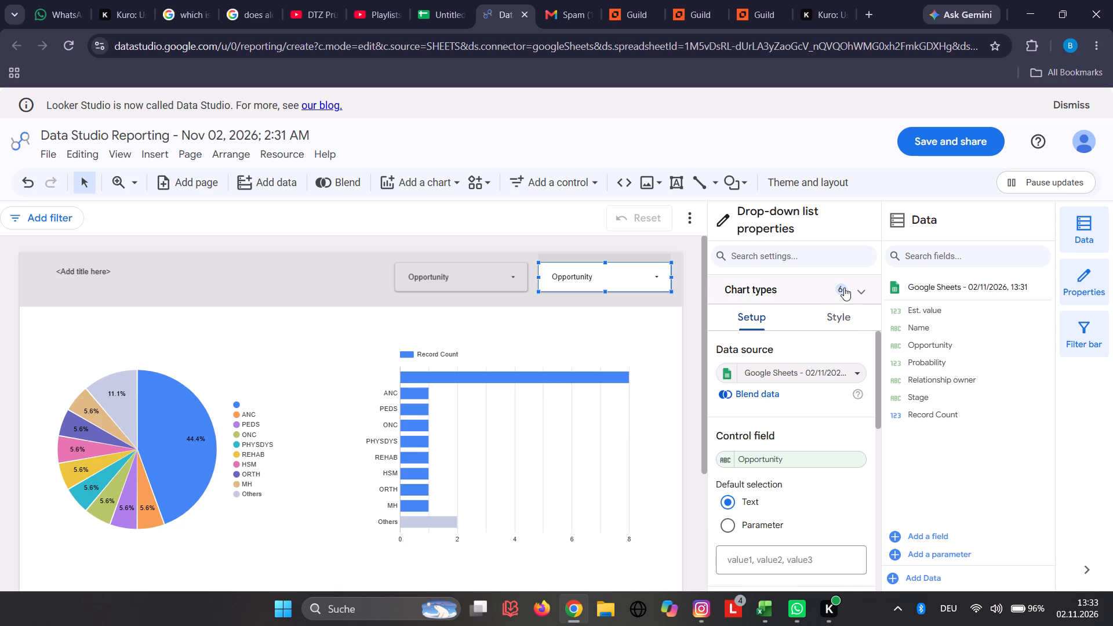
left_click(845, 292)
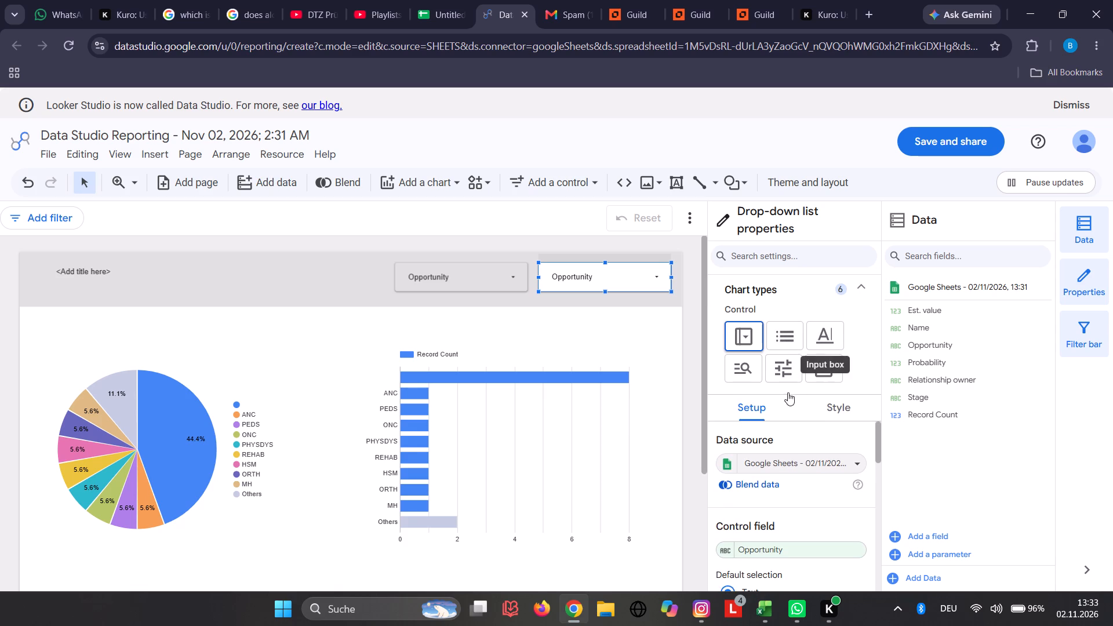
scroll(785, 386, "down", 1)
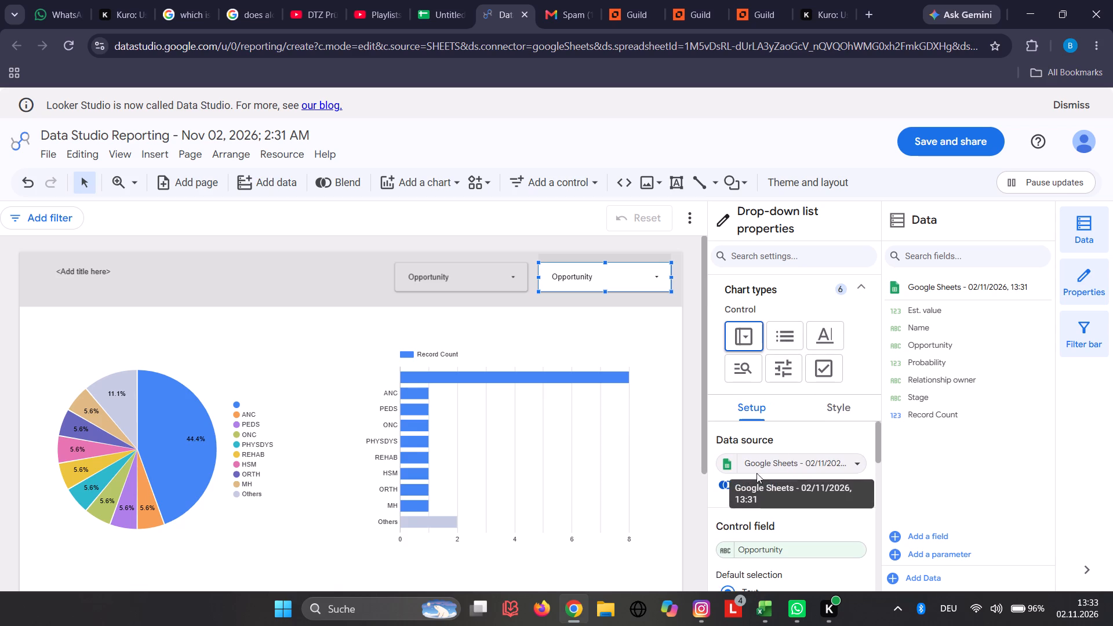
Open data blending for the second Opportunity filter and read its guided tour through to the end.
left_click(760, 485)
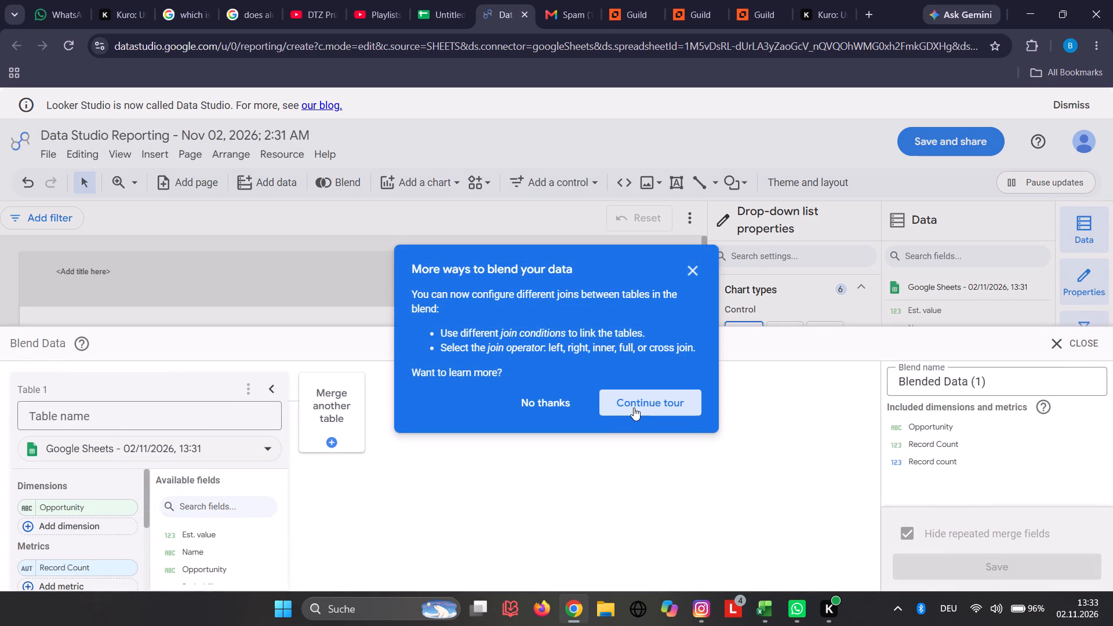
left_click(634, 407)
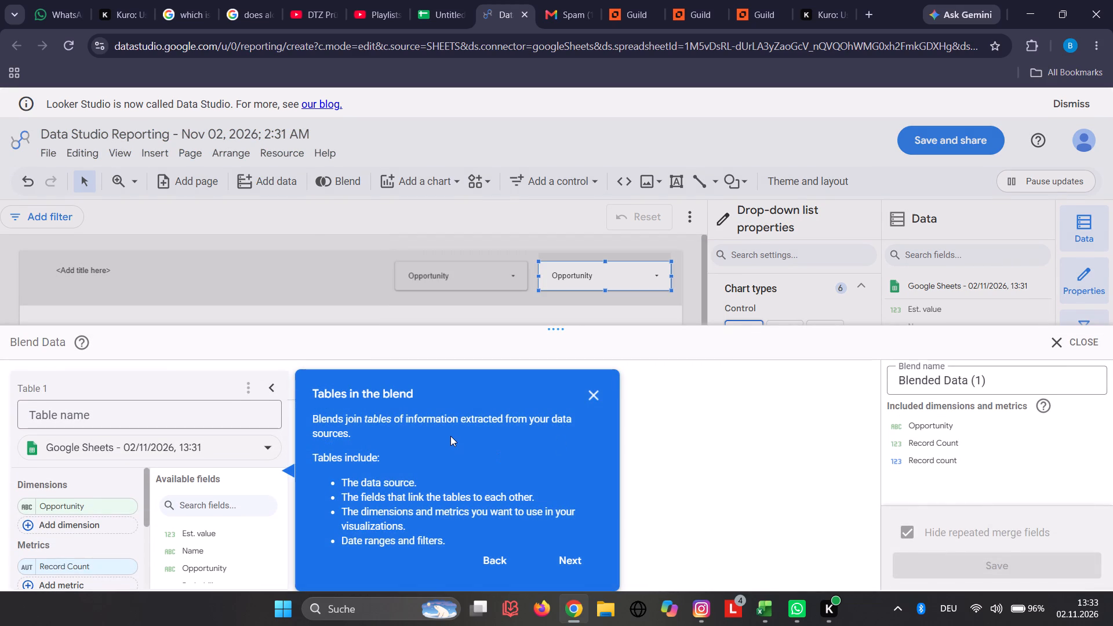
scroll(450, 436, "down", 3)
left_click(574, 560)
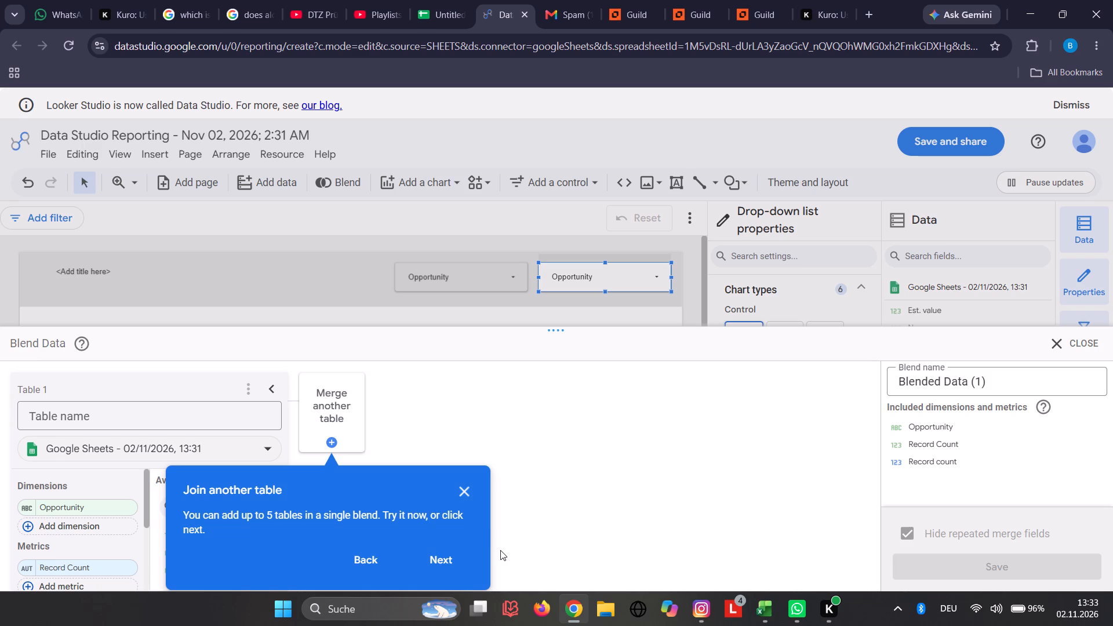
scroll(437, 477, "down", 3)
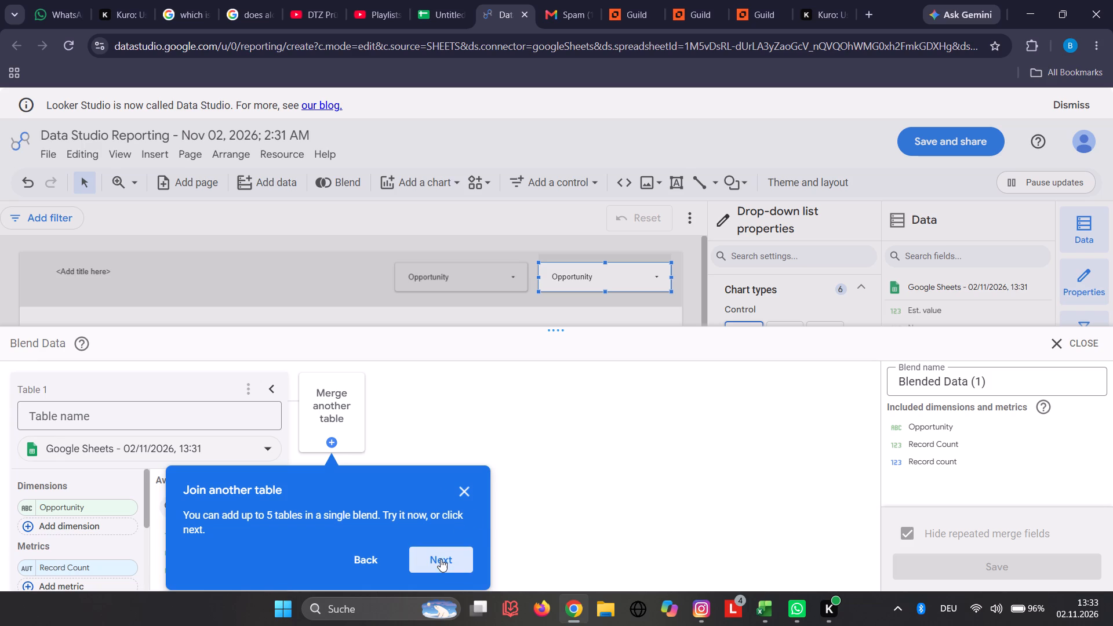
left_click(441, 559)
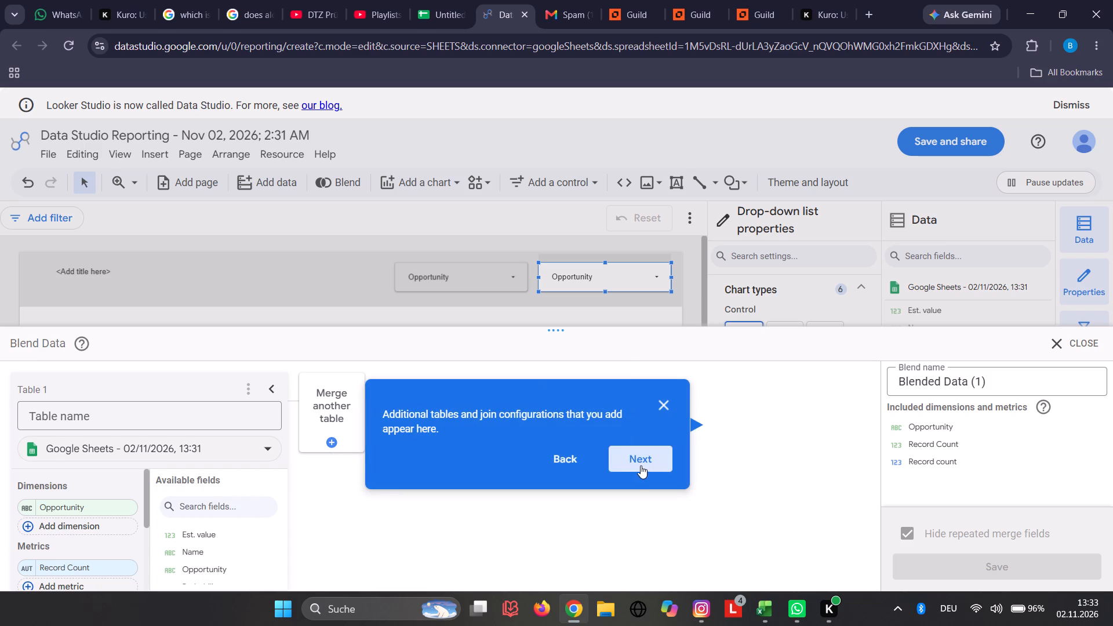
left_click(641, 466)
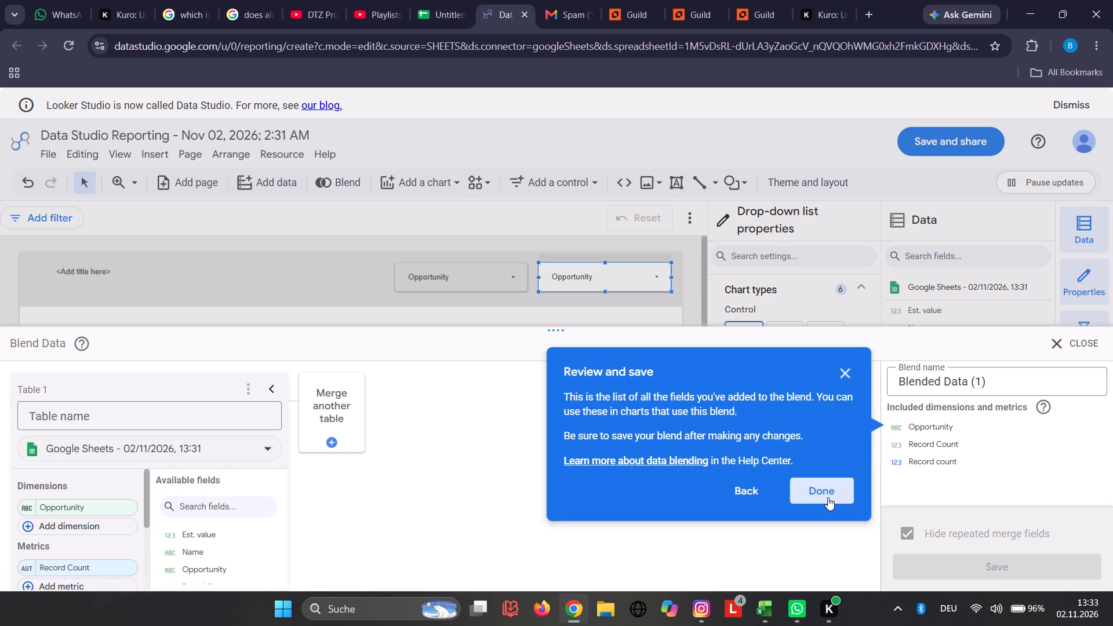
left_click(828, 497)
Examine the blend's selectable data sources, the available fields of Table 1 and the included dimensions and metrics.
scroll(490, 495, "down", 2)
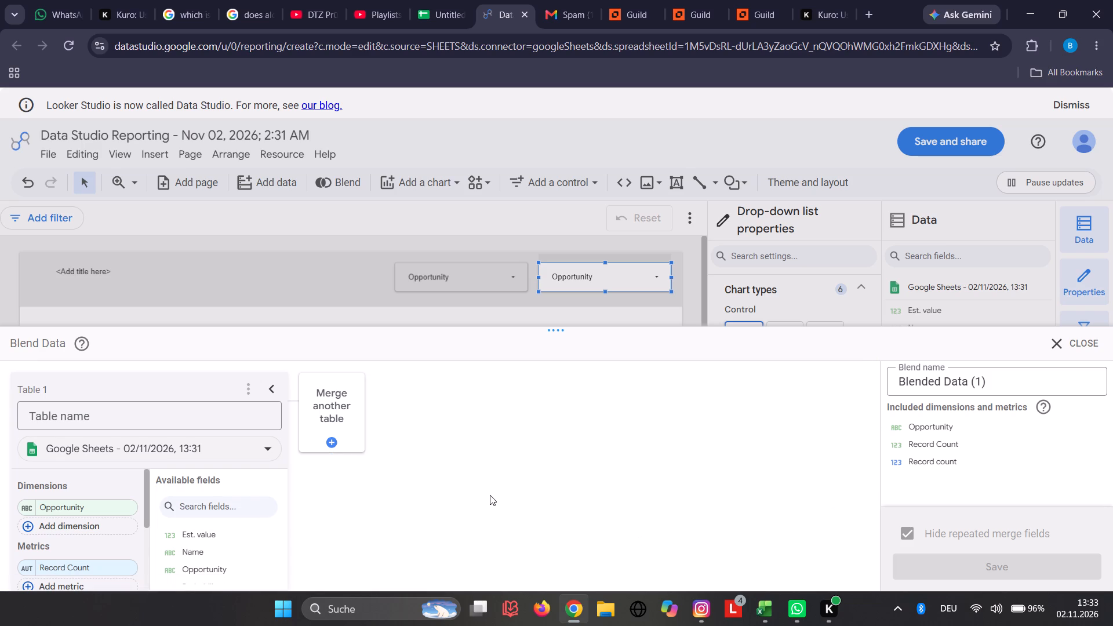
scroll(490, 495, "down", 7)
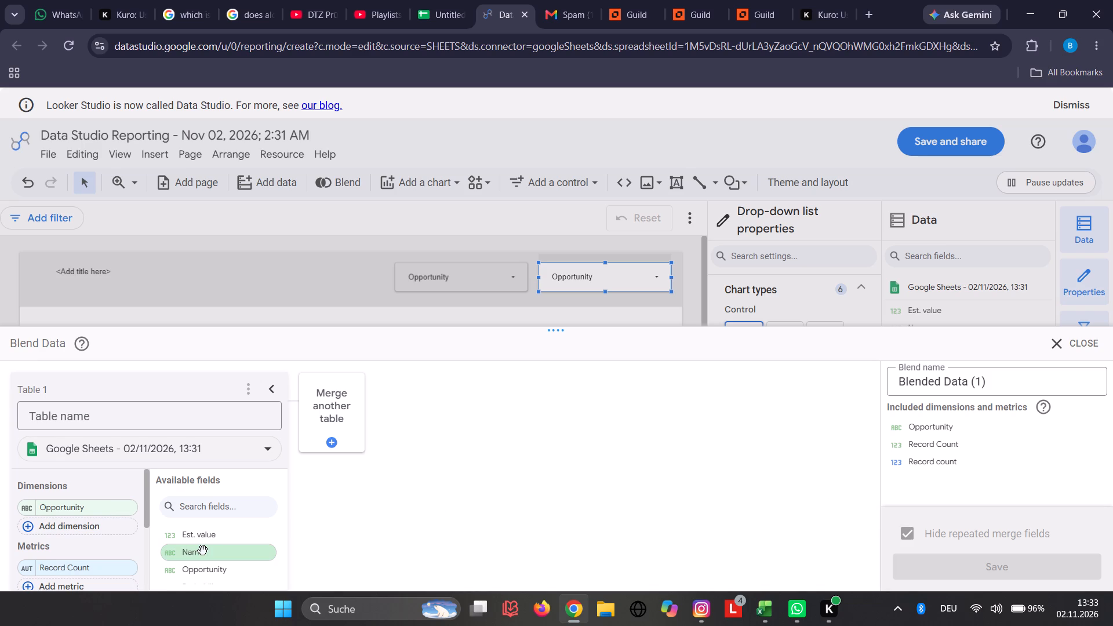
scroll(203, 551, "down", 4)
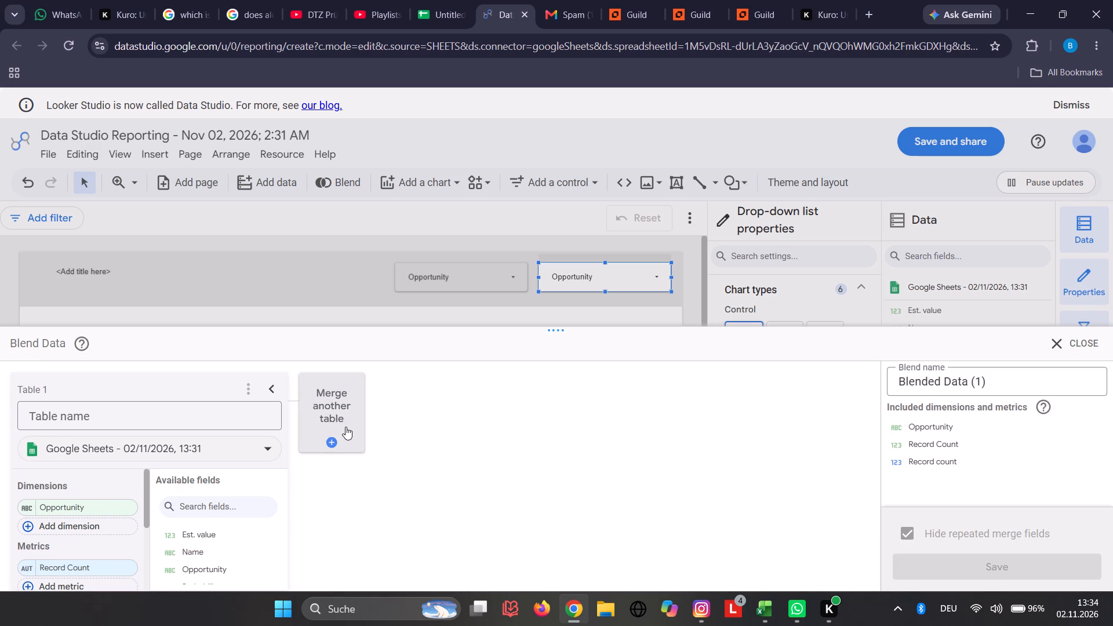
scroll(97, 465, "down", 1)
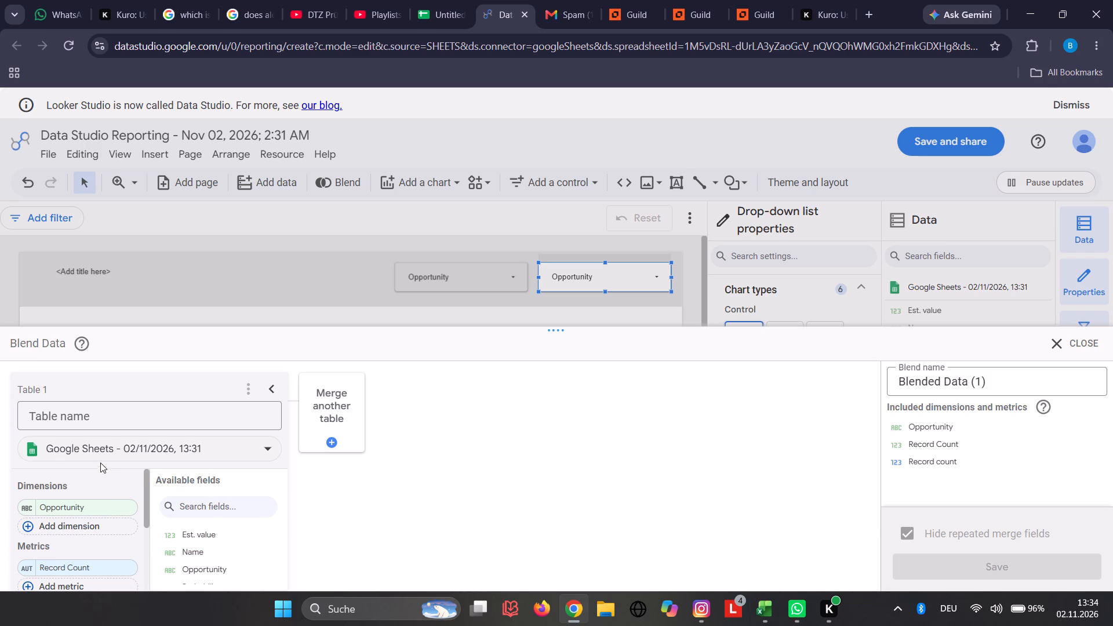
left_click(122, 451)
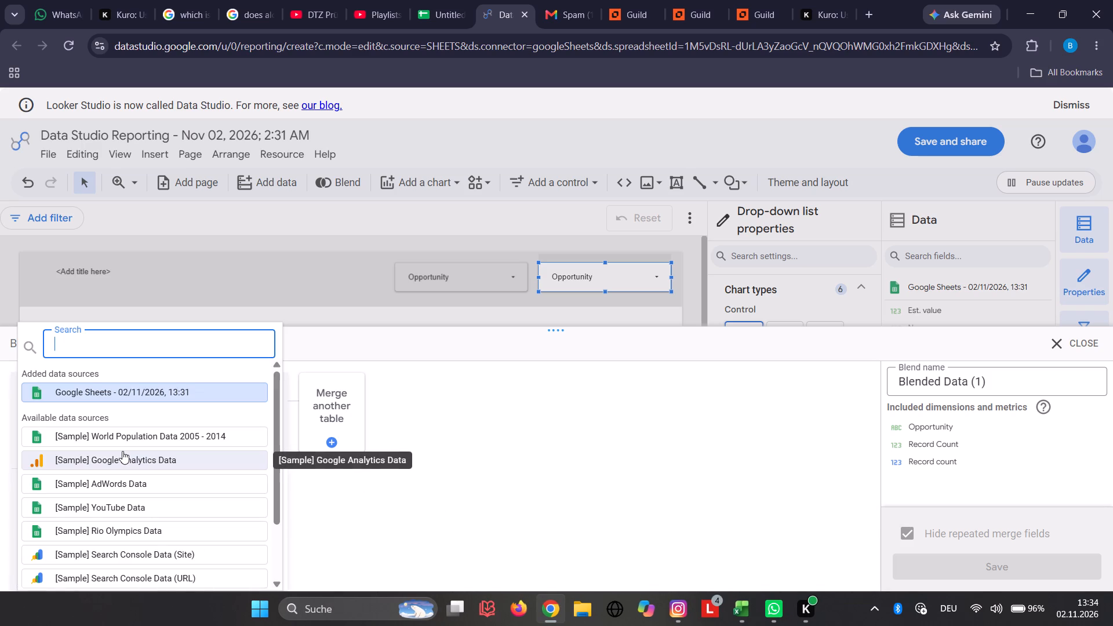
left_click(401, 487)
scroll(401, 487, "down", 5)
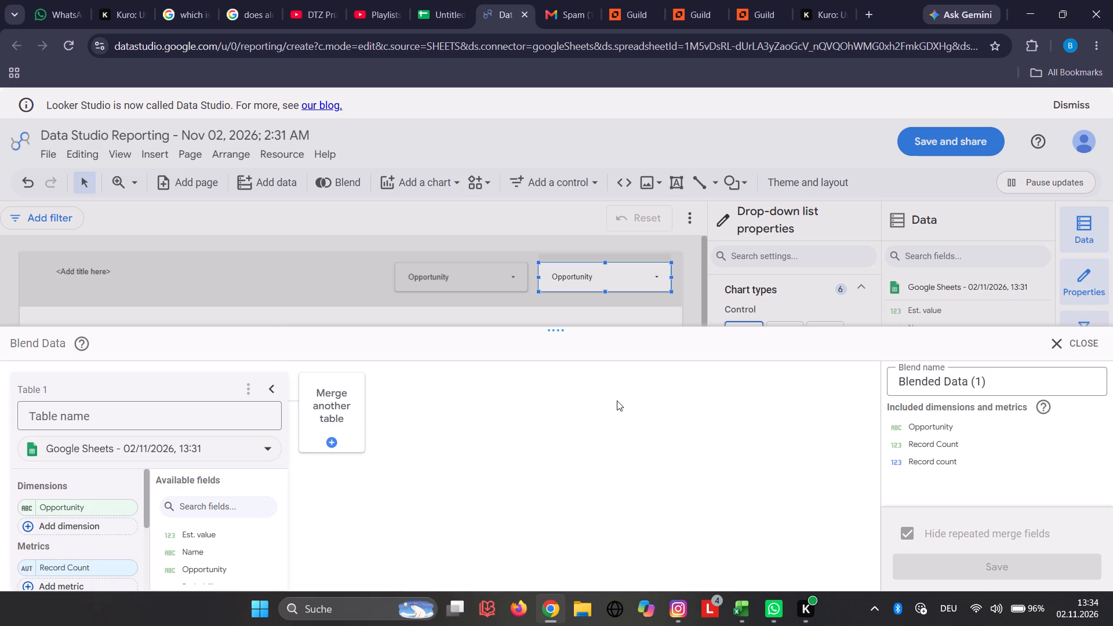
scroll(612, 385, "down", 1)
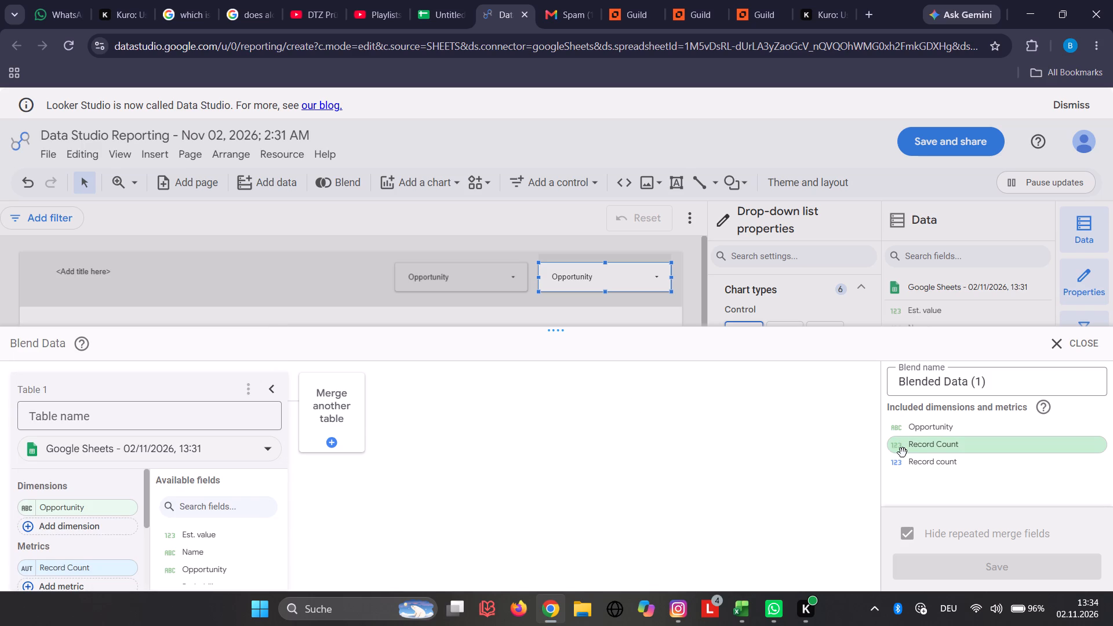
left_click(913, 437)
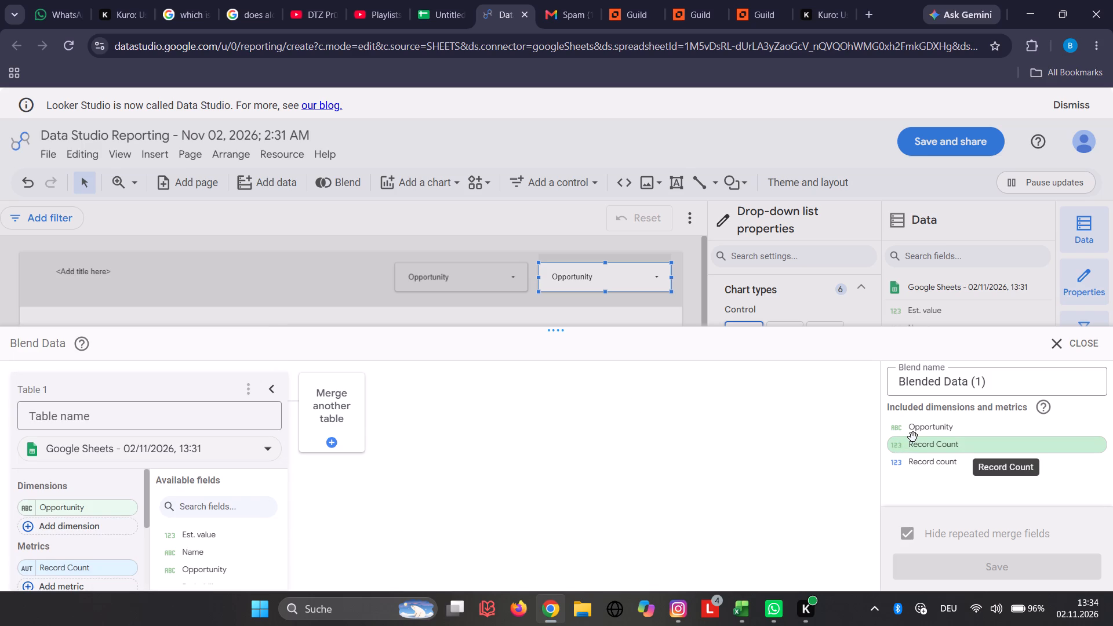
left_click(914, 464)
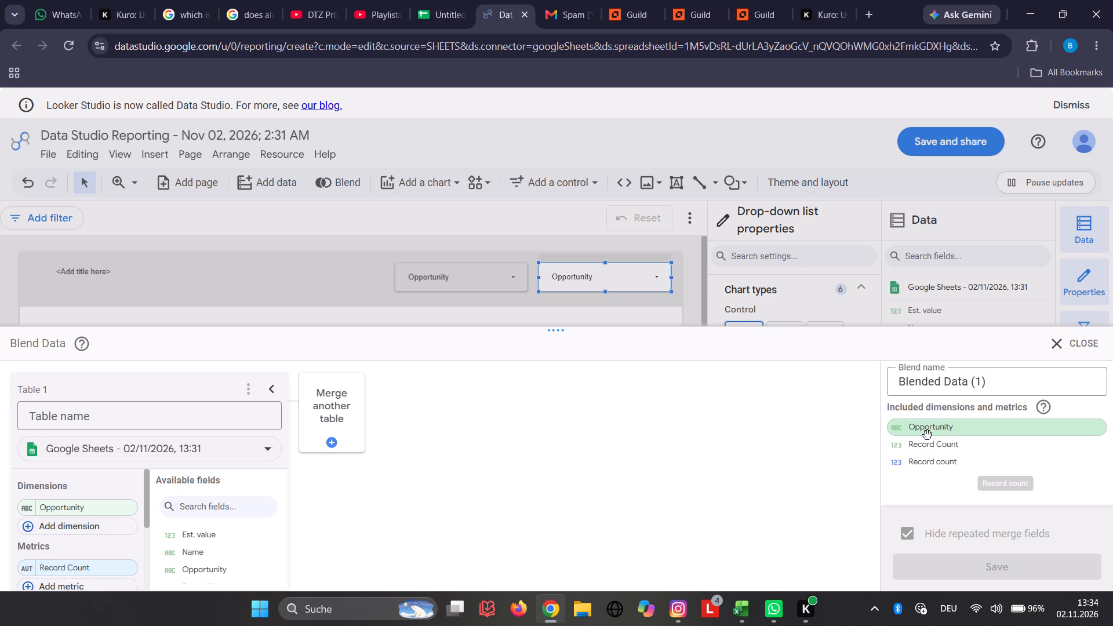
left_click(927, 435)
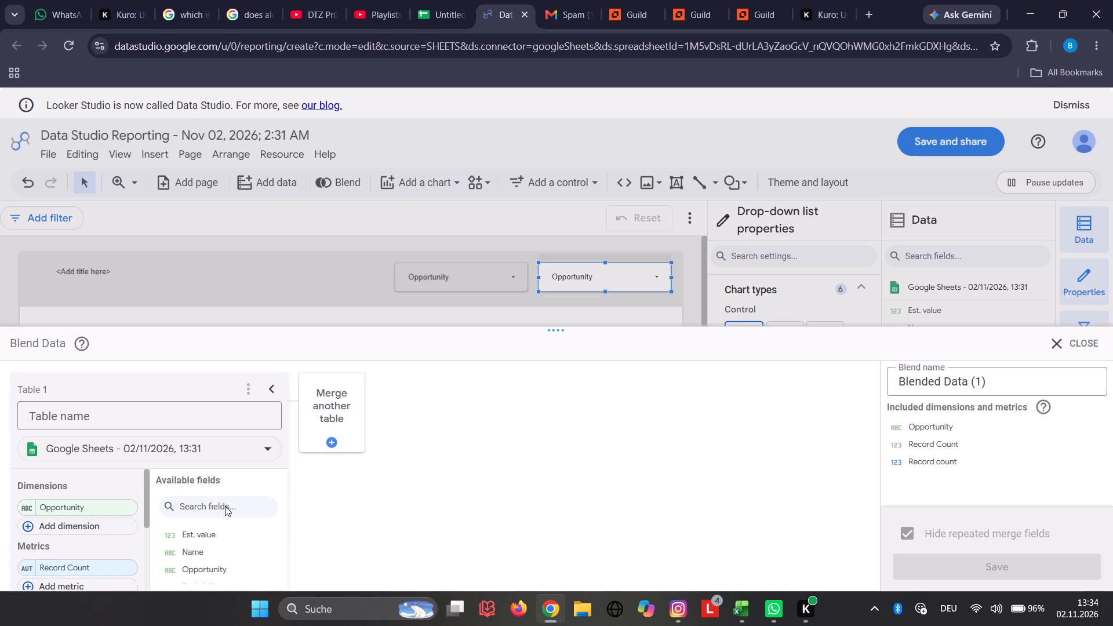
left_click(221, 540)
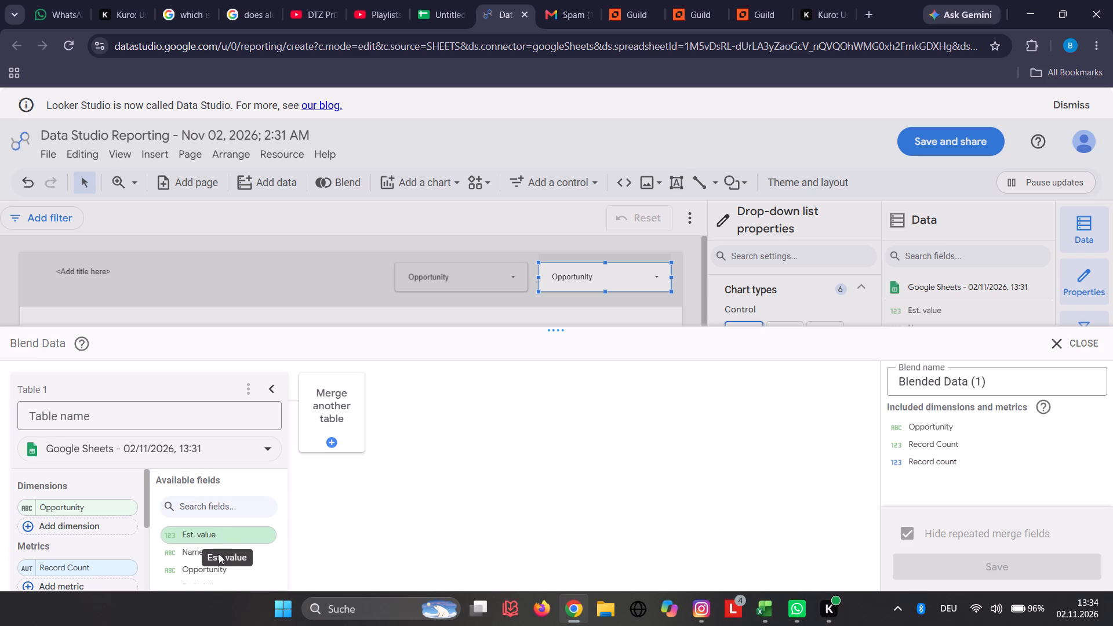
left_click(186, 563)
scroll(186, 563, "down", 3)
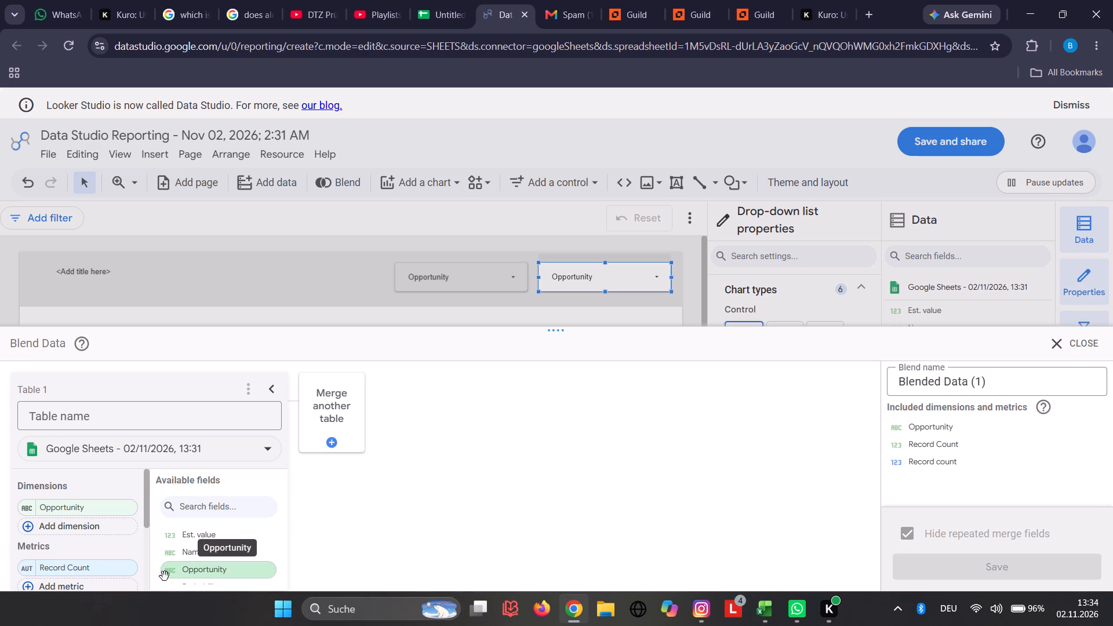
Add Probability as a metric and Stage as a dimension to Table 1 of the blend, and save the blend.
left_click(72, 581)
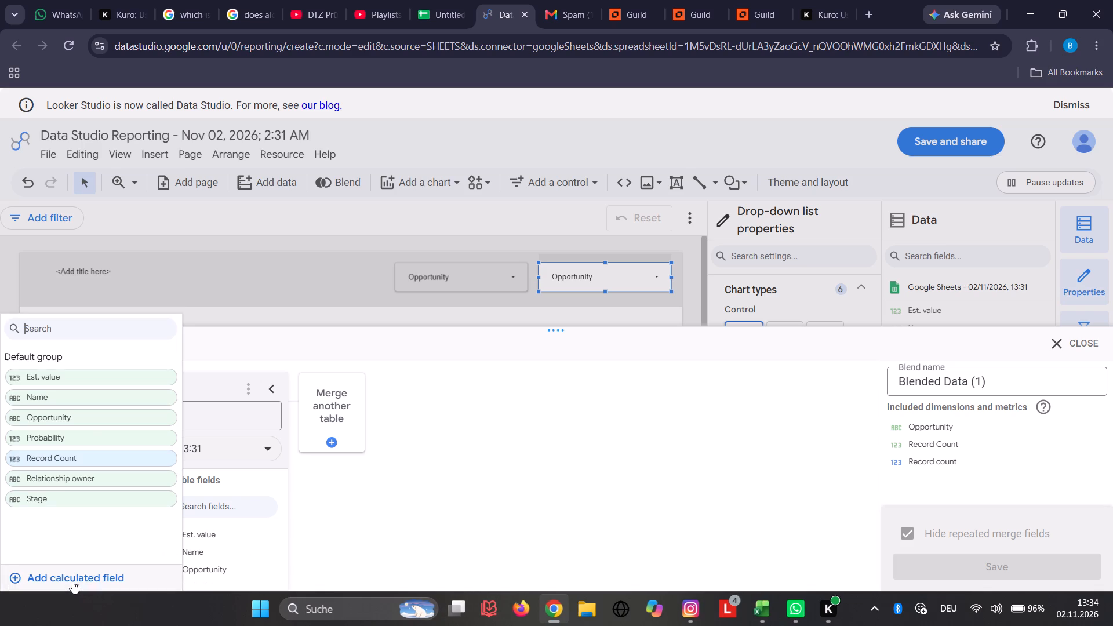
left_click(88, 431)
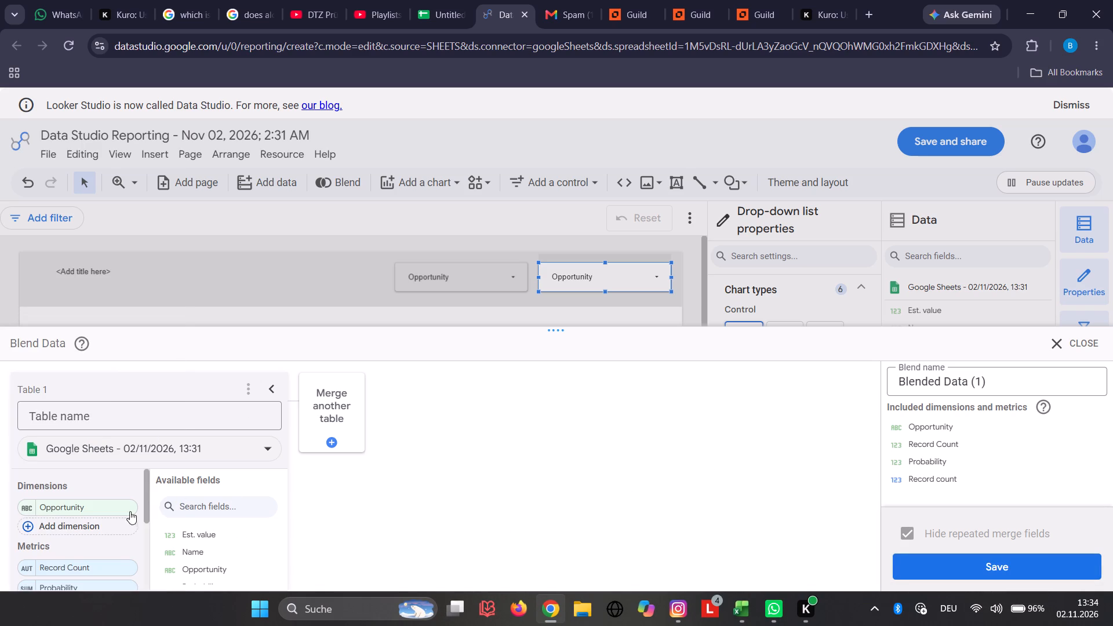
left_click(107, 522)
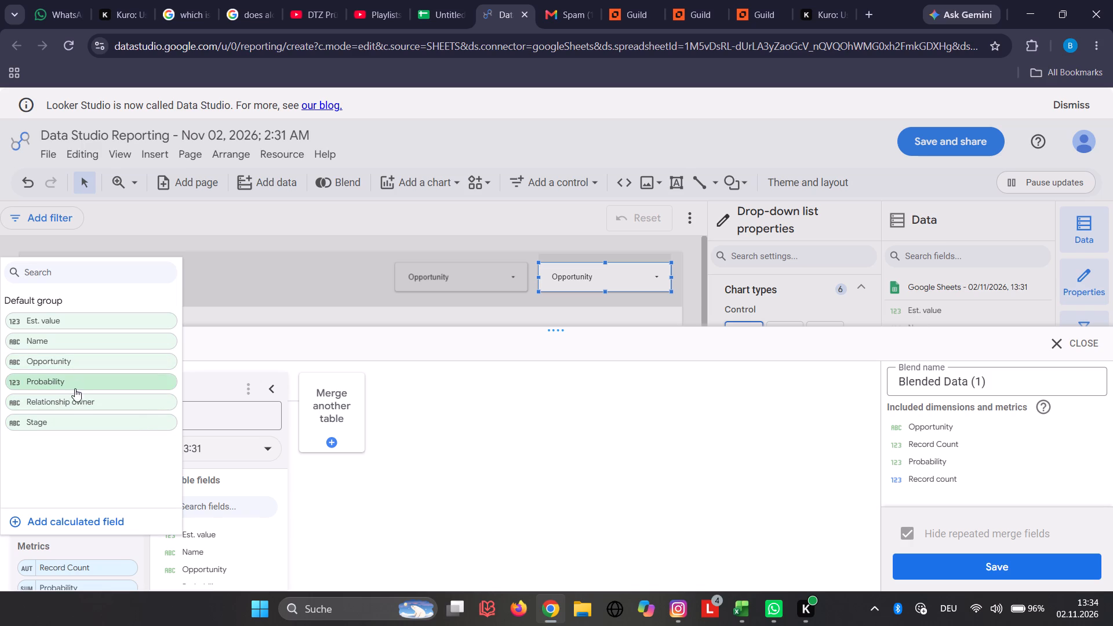
left_click(77, 422)
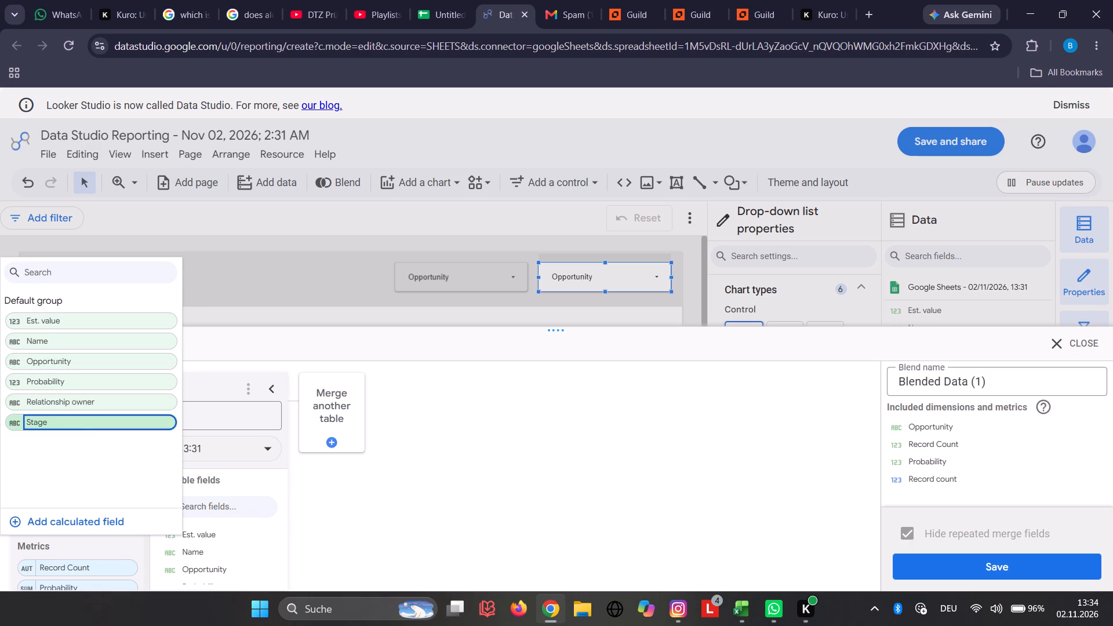
left_click(971, 562)
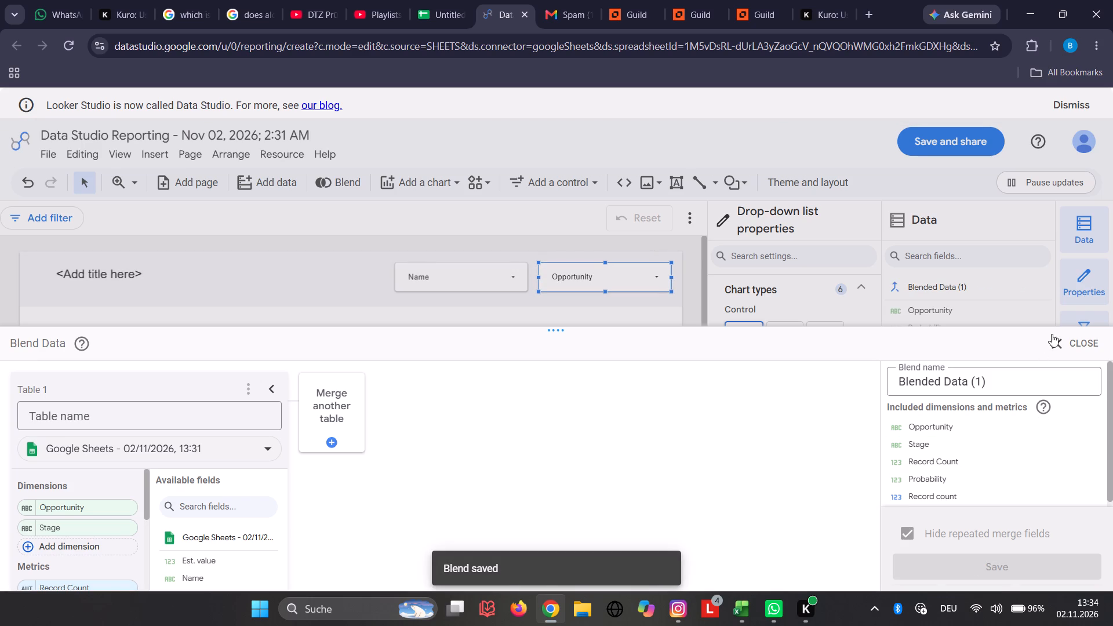
left_click(1074, 341)
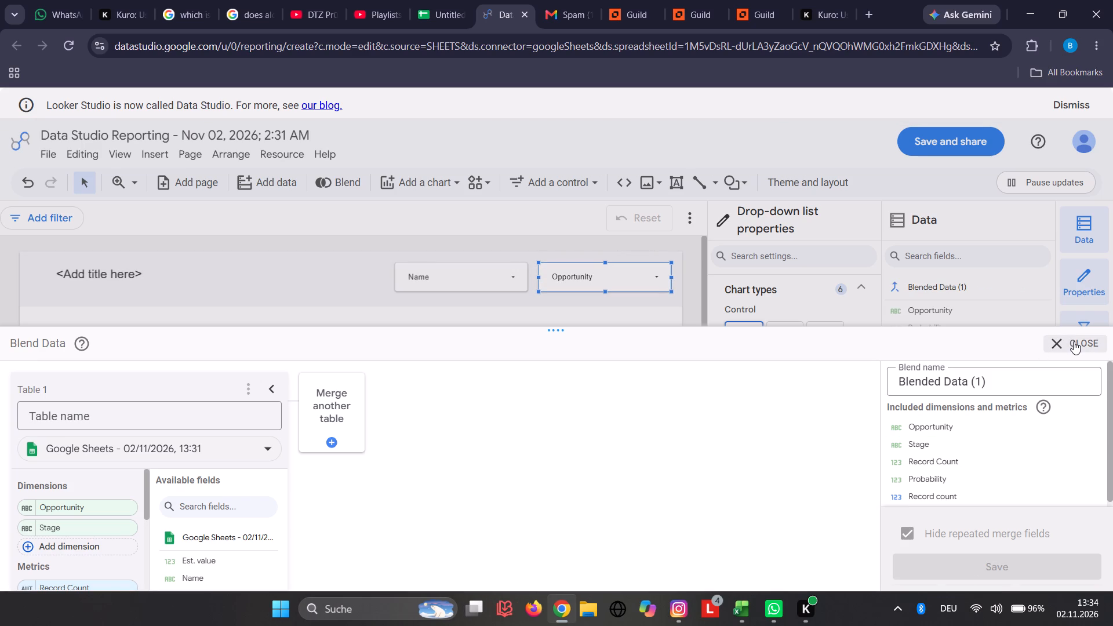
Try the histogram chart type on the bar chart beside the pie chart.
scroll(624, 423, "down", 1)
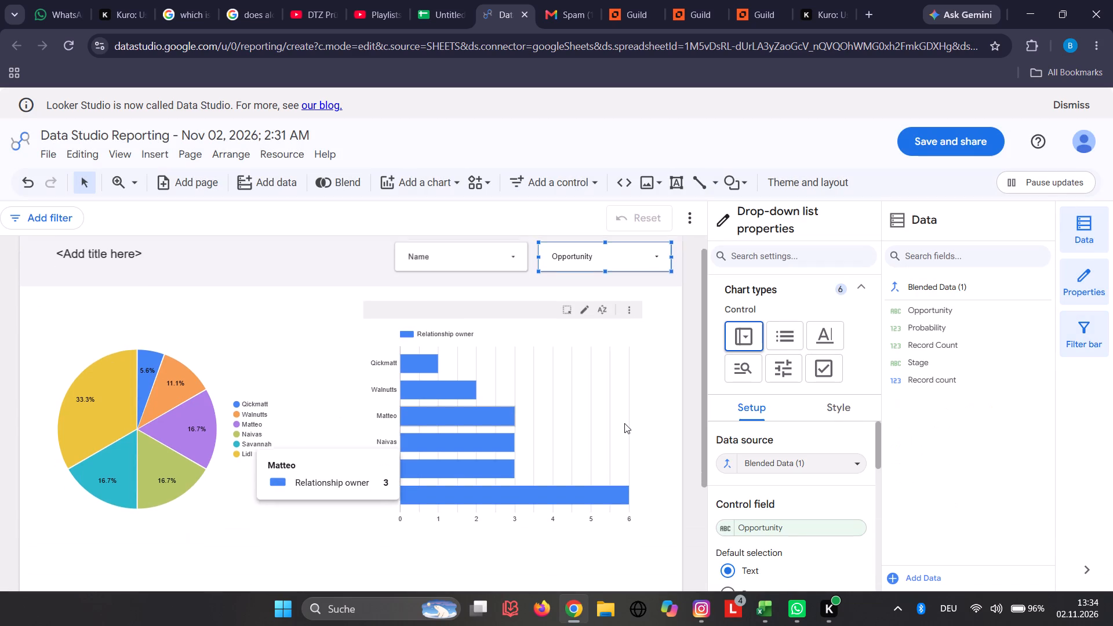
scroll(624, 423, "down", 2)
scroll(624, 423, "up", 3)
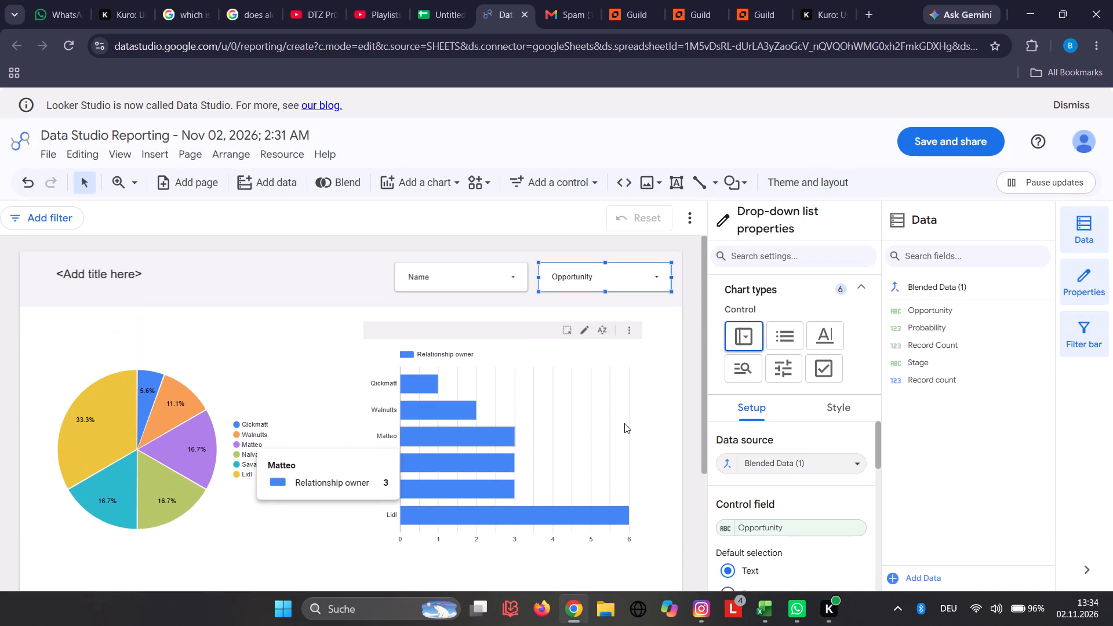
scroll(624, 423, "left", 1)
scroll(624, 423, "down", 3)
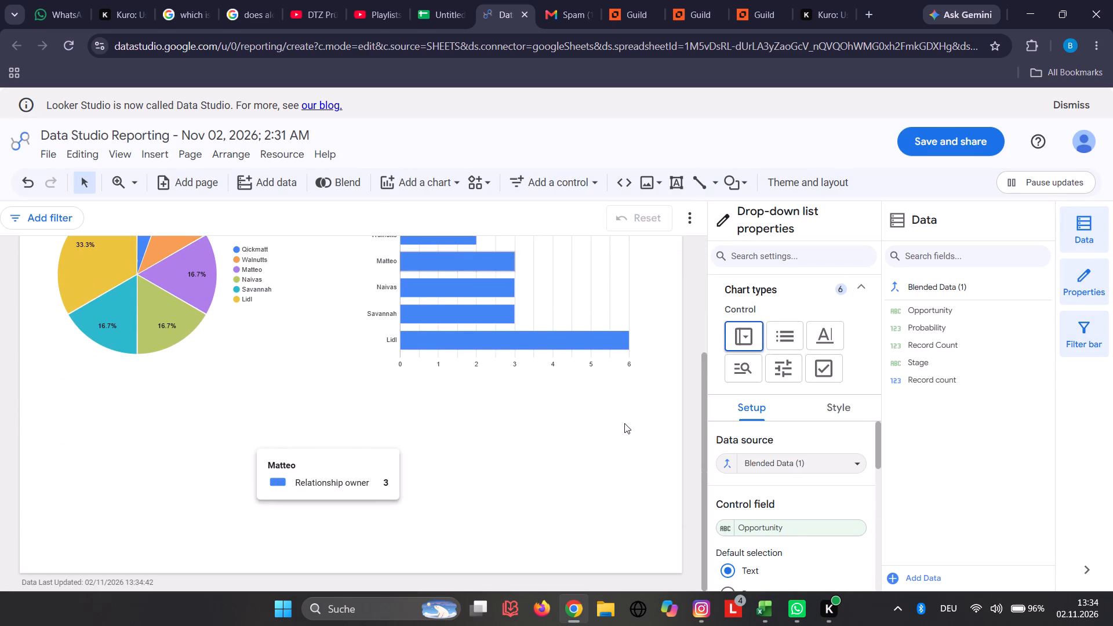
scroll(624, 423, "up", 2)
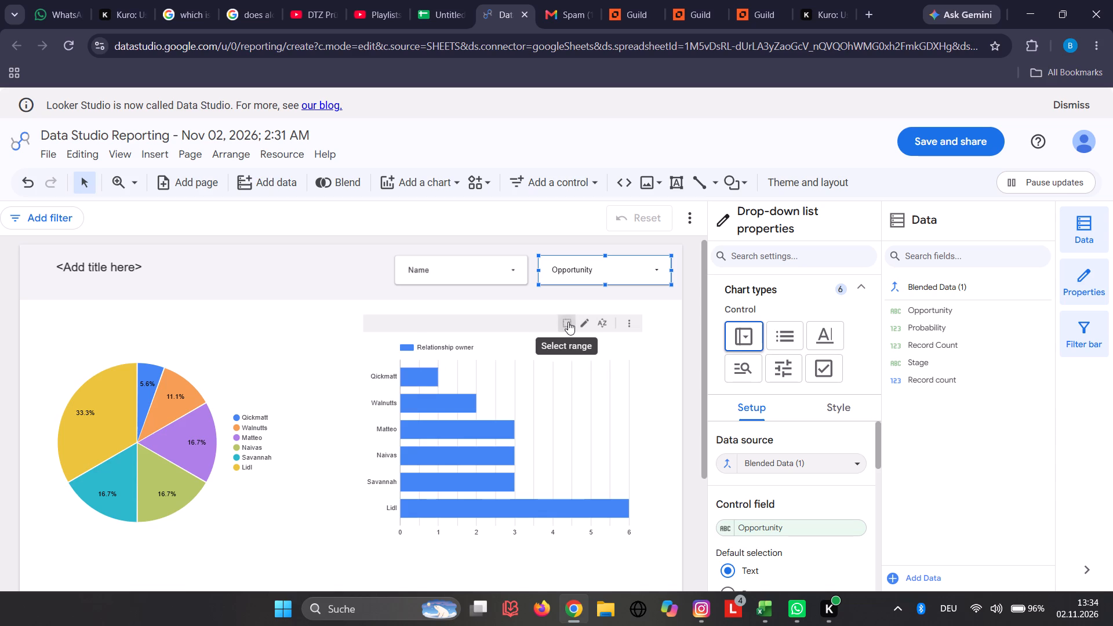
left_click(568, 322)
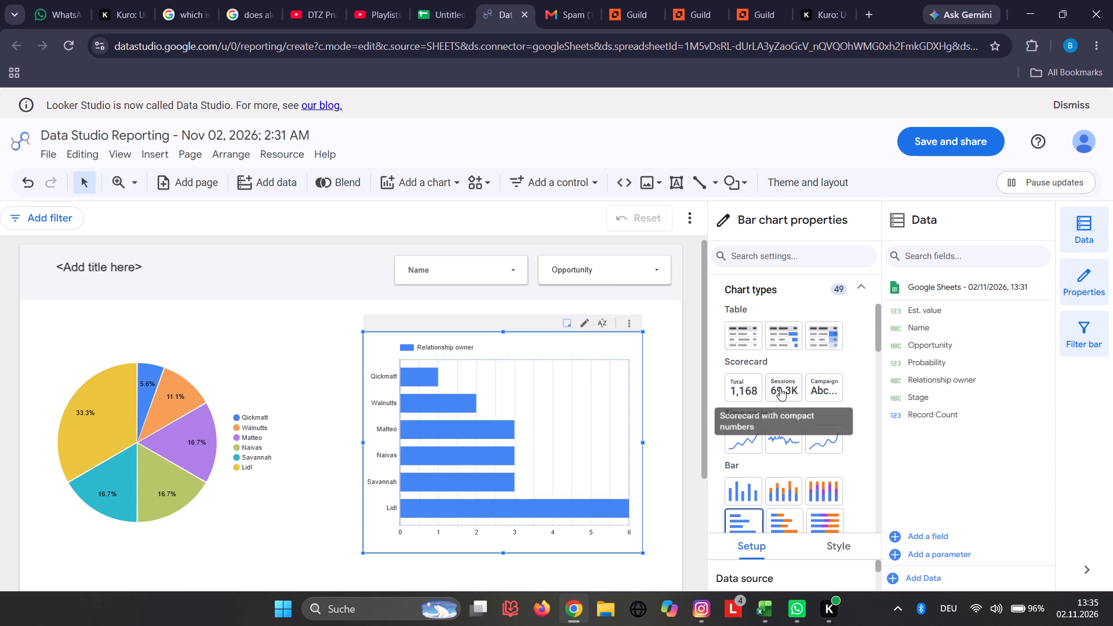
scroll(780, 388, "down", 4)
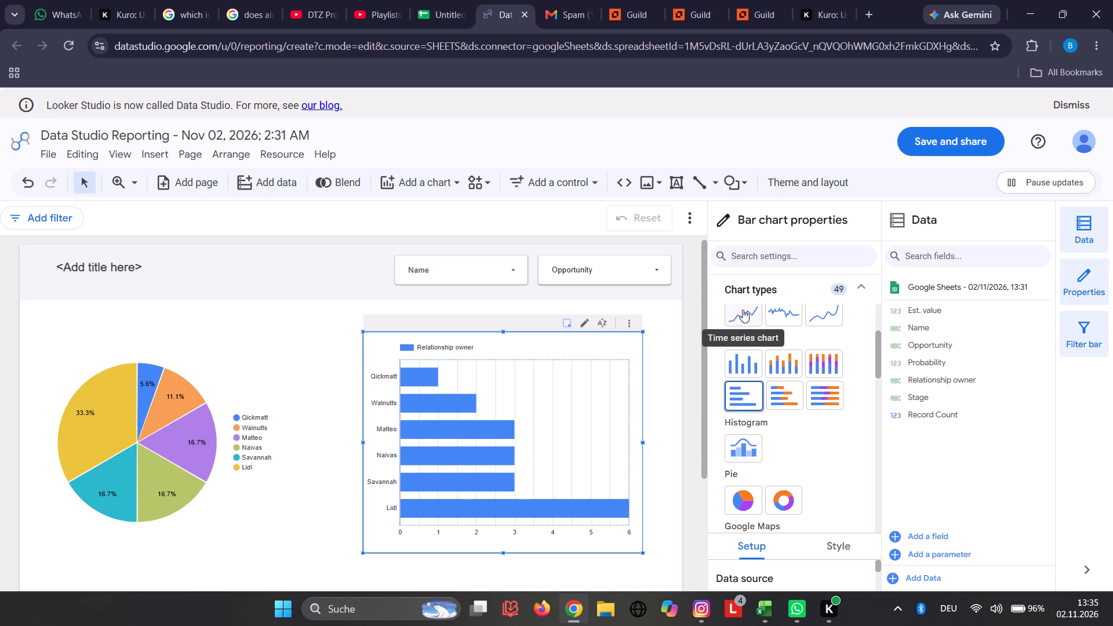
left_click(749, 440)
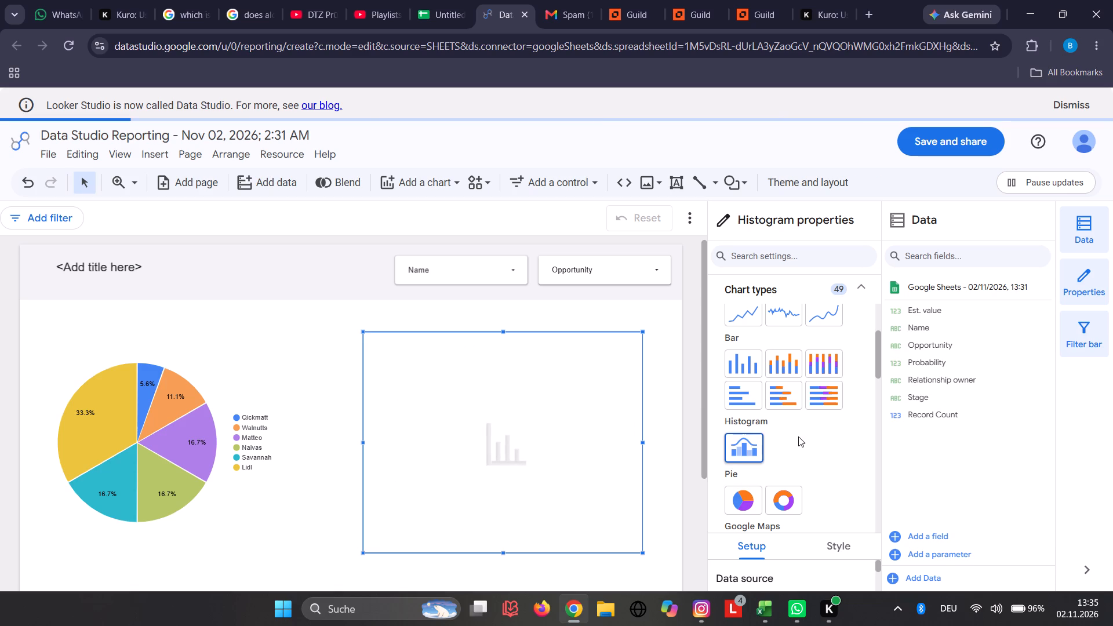
Change the chart beside the pie chart to a combo chart from the Line chart types.
scroll(799, 421, "down", 3)
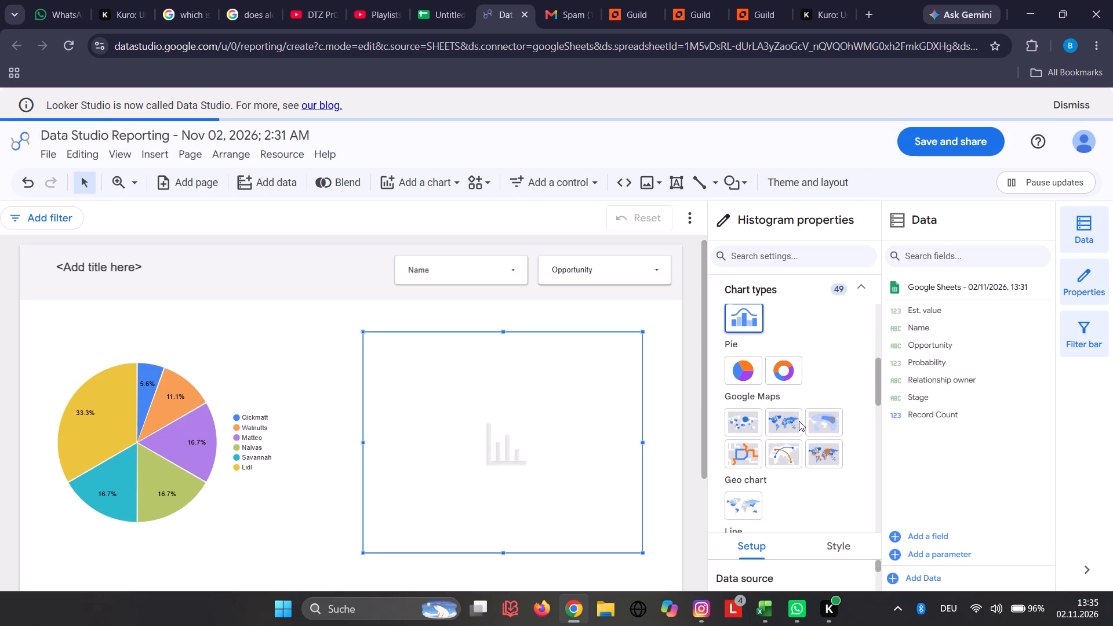
scroll(799, 421, "down", 1)
scroll(799, 421, "up", 3)
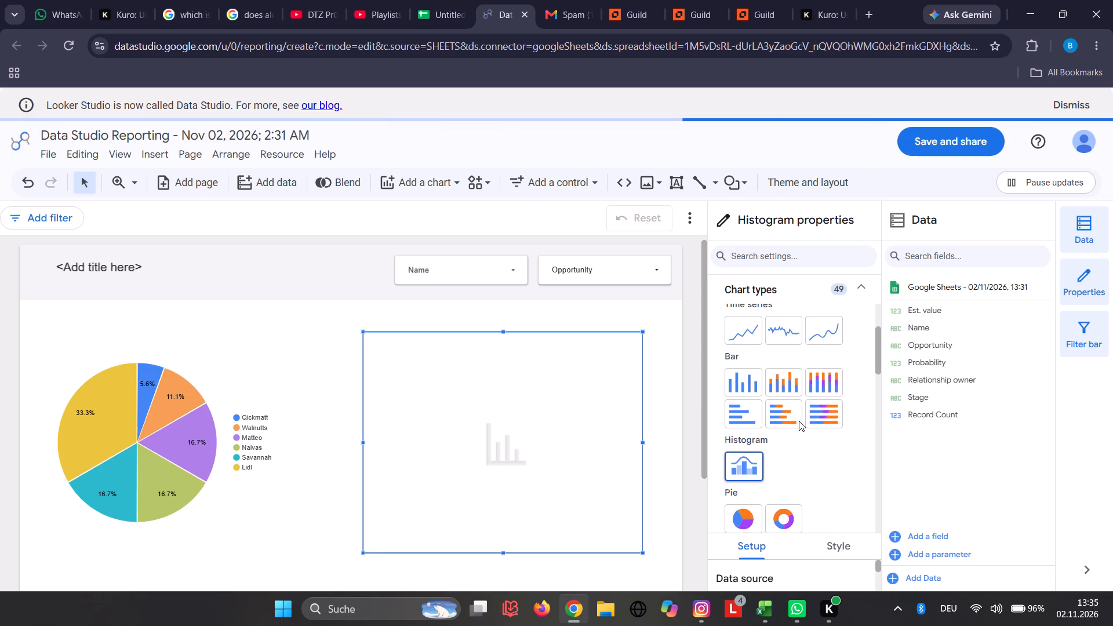
scroll(799, 421, "down", 5)
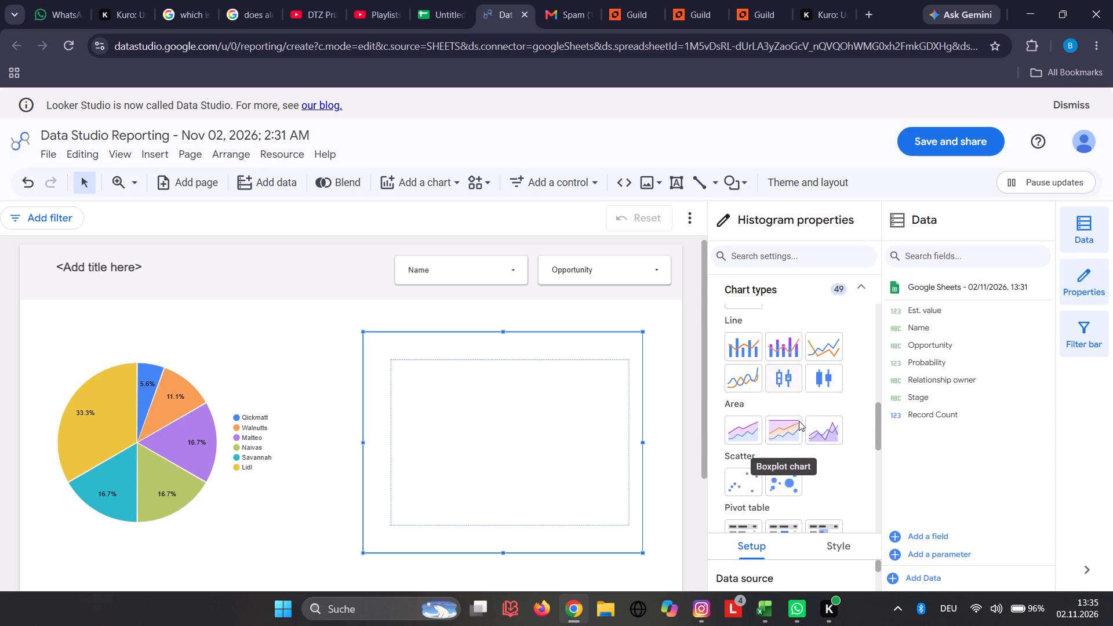
scroll(799, 421, "down", 3)
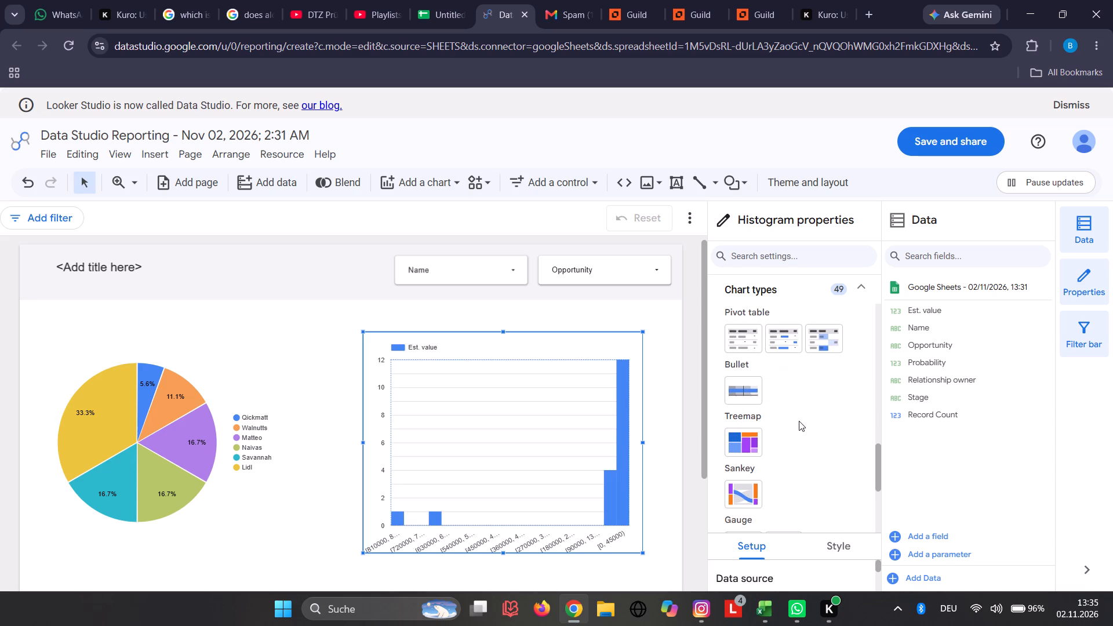
scroll(799, 421, "down", 2)
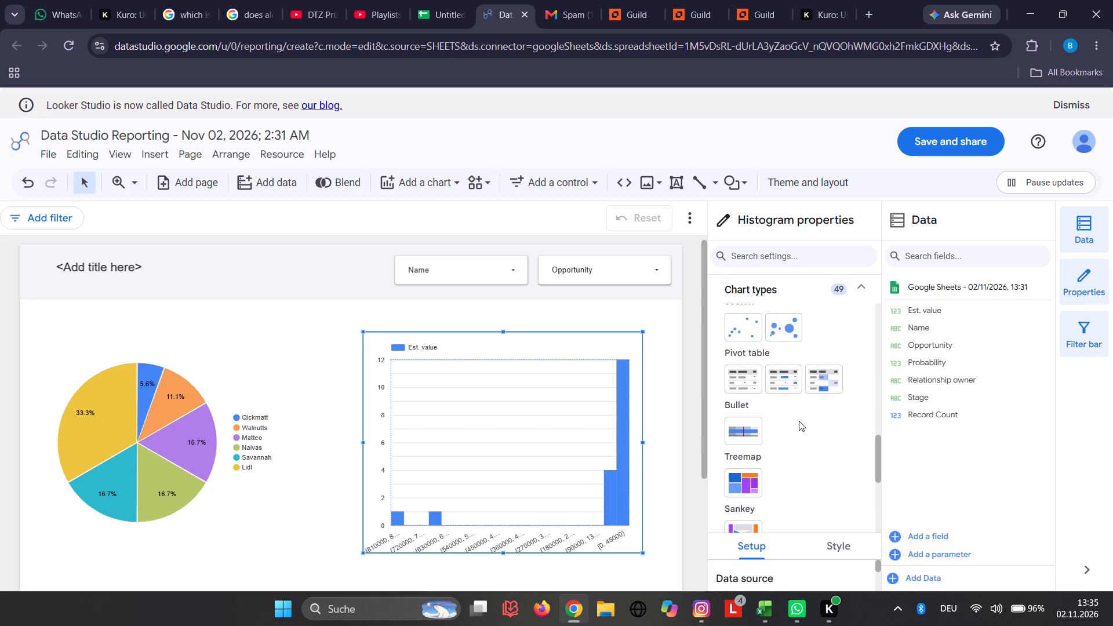
scroll(799, 421, "down", 2)
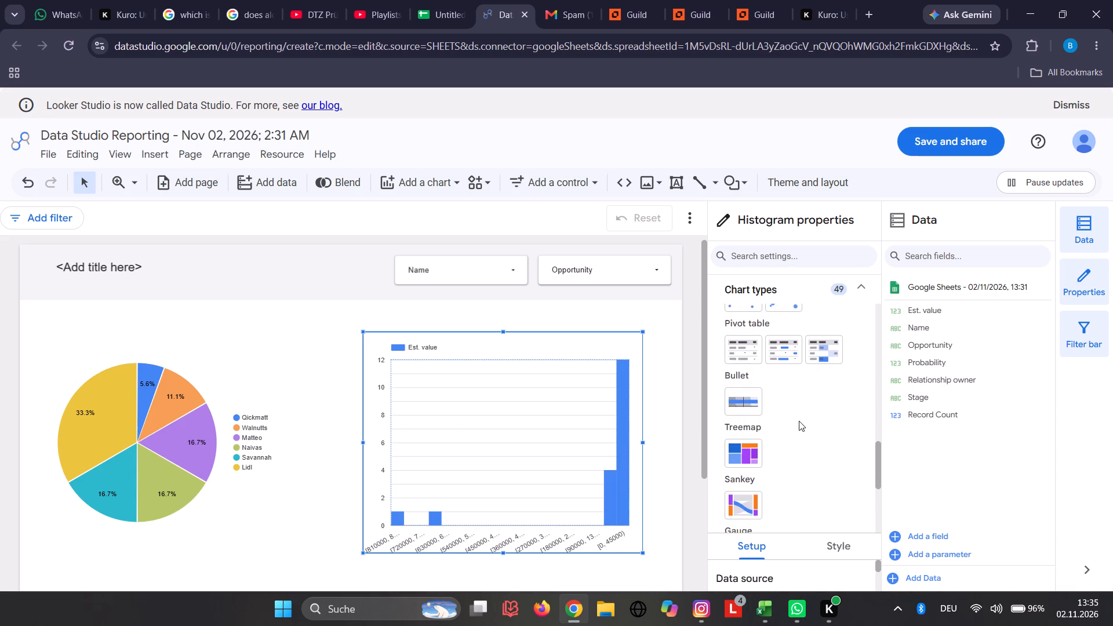
scroll(799, 421, "down", 1)
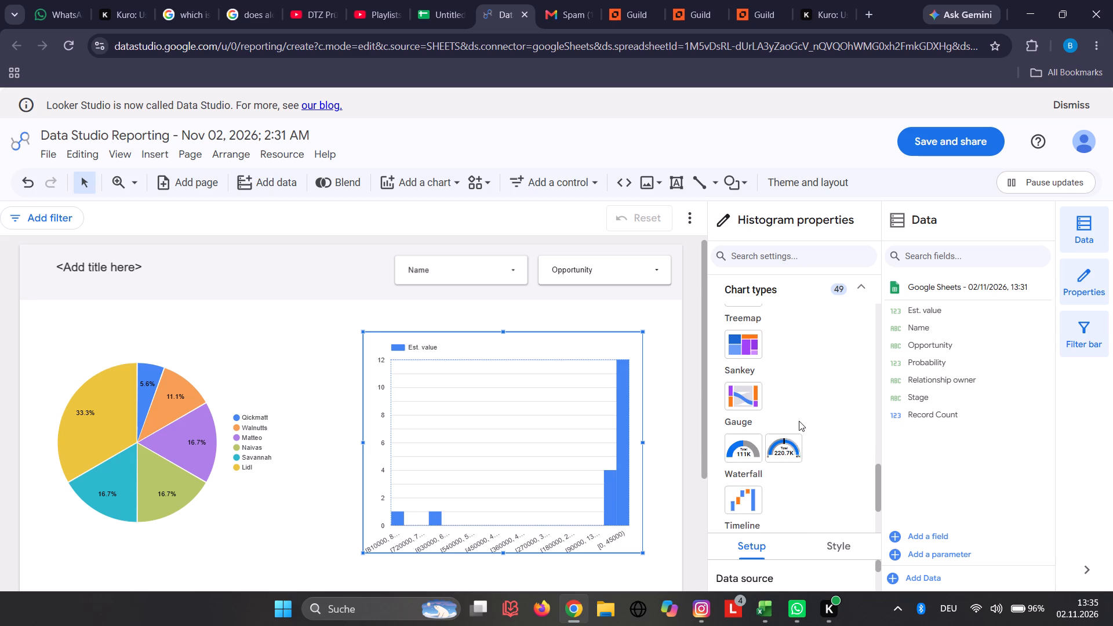
scroll(799, 421, "up", 2)
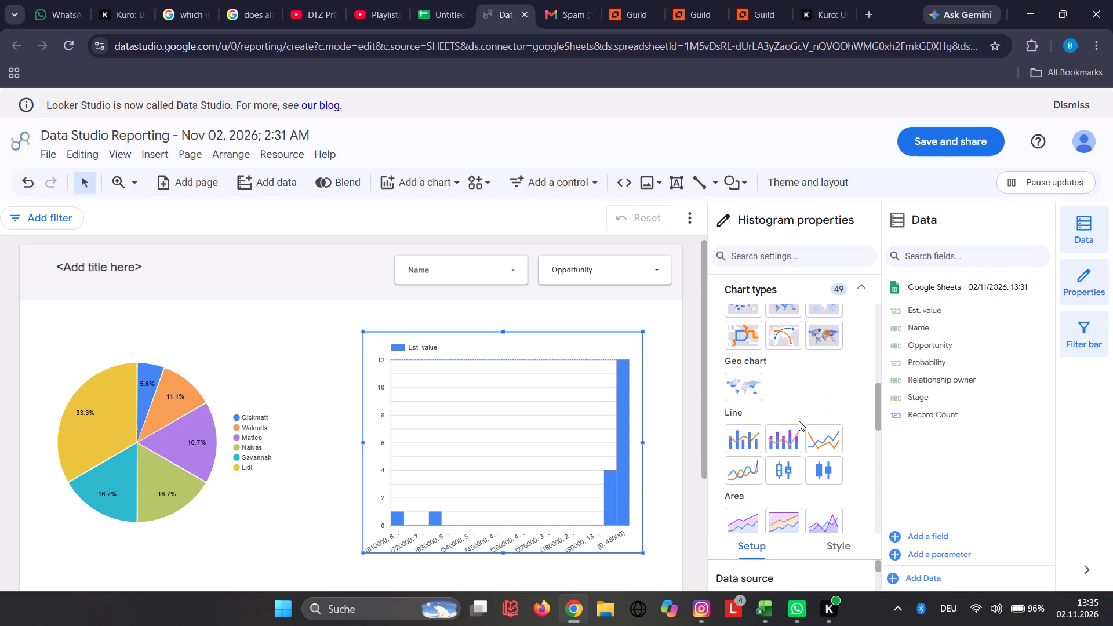
scroll(799, 421, "up", 1)
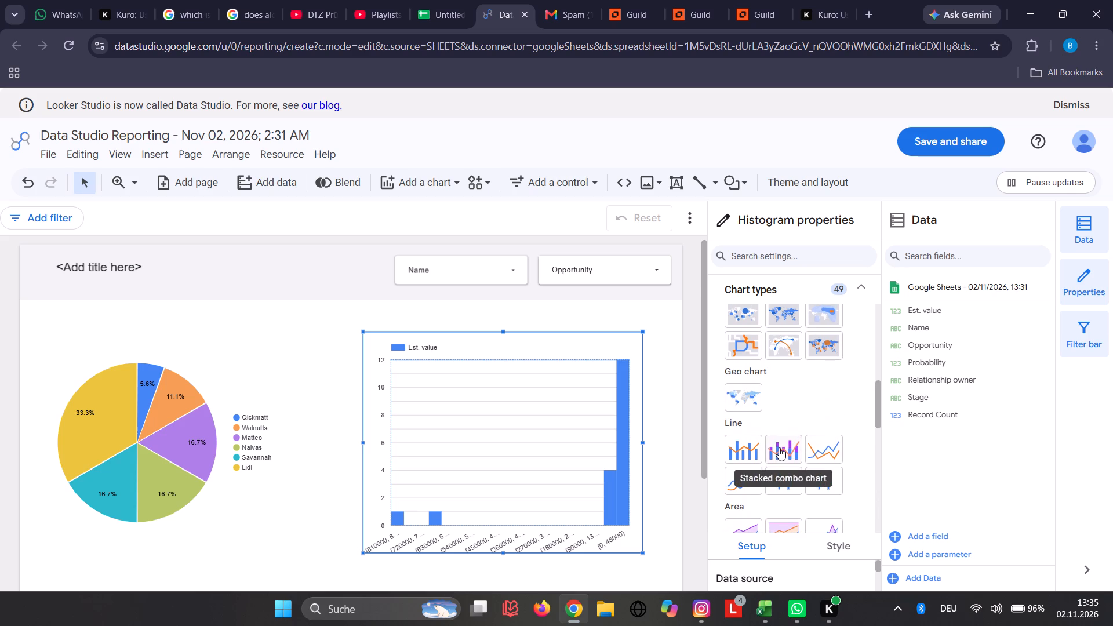
left_click(747, 443)
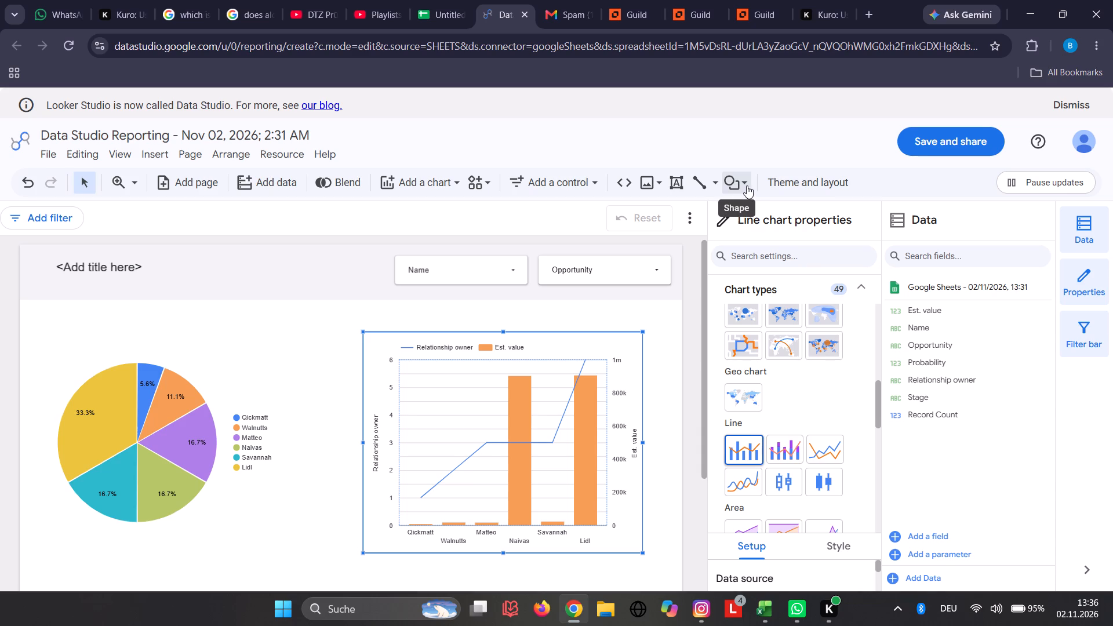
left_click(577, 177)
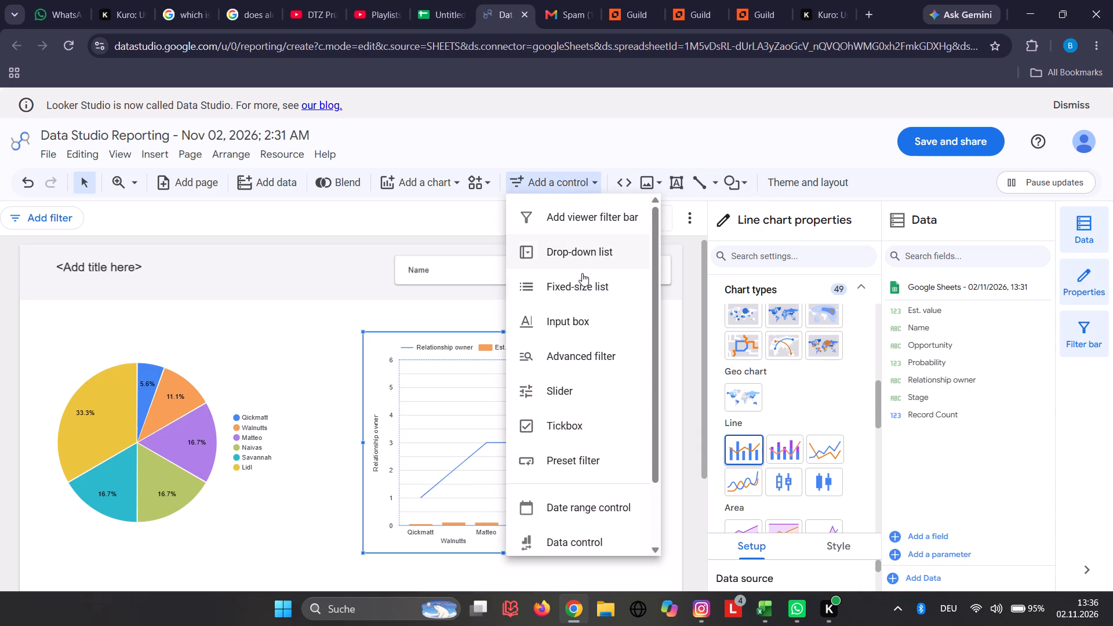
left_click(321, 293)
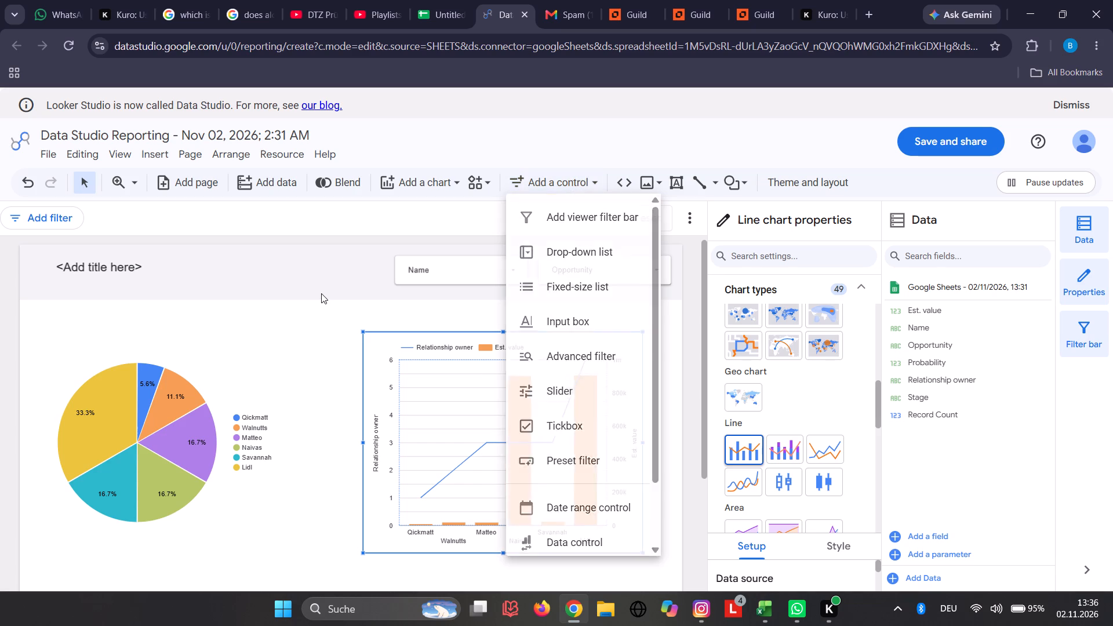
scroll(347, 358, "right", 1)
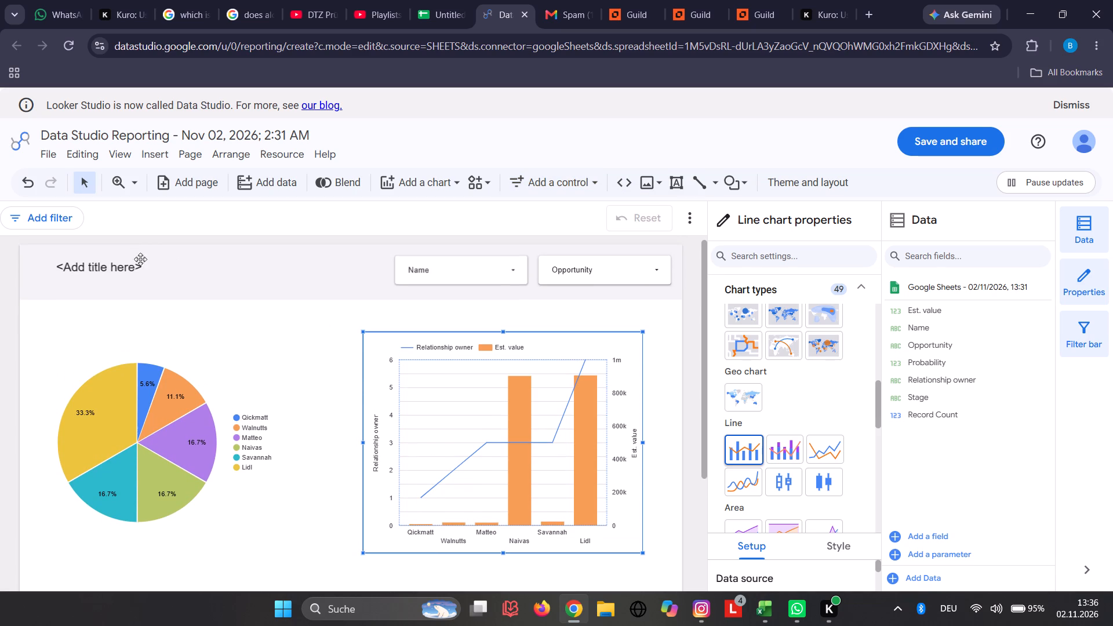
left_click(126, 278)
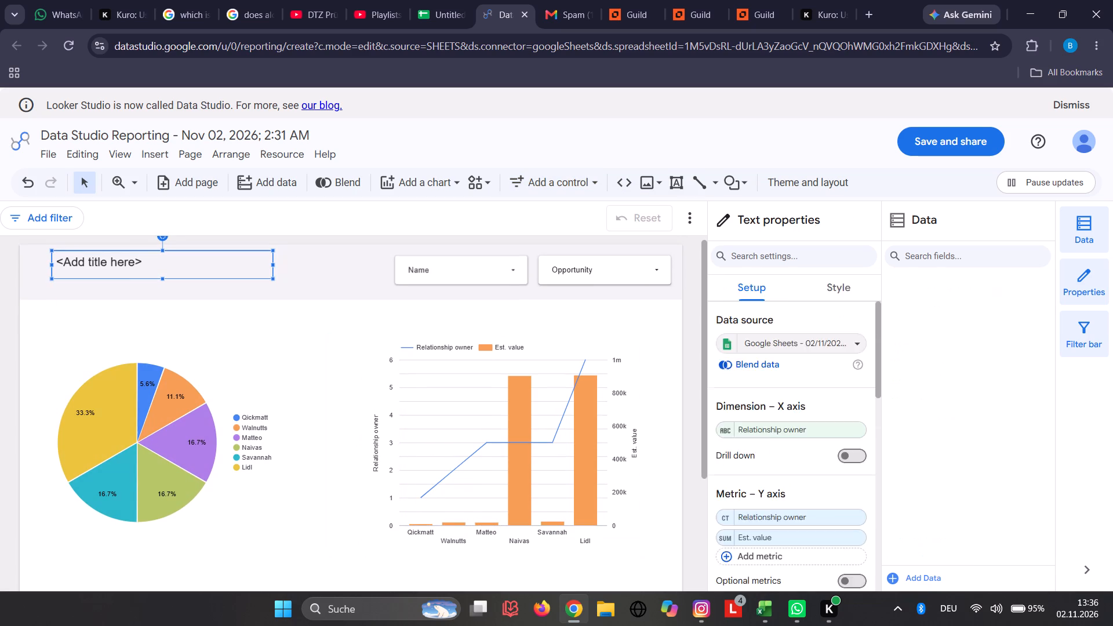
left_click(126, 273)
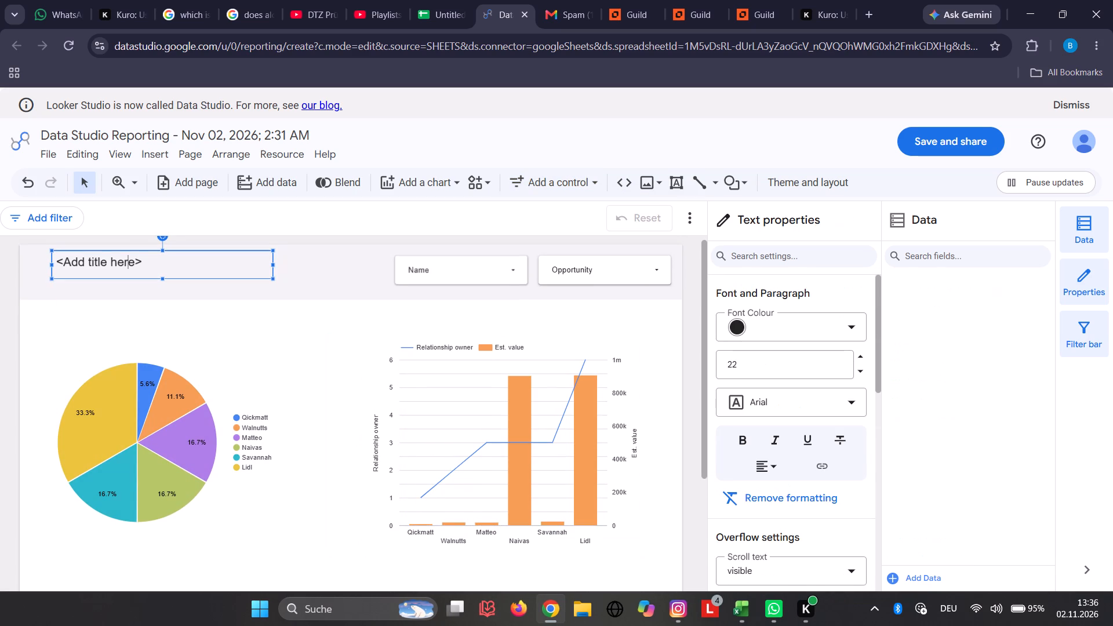
Try medium grey and black backgrounds on the report's header rectangle, and settle on a very light grey fill.
left_click(349, 280)
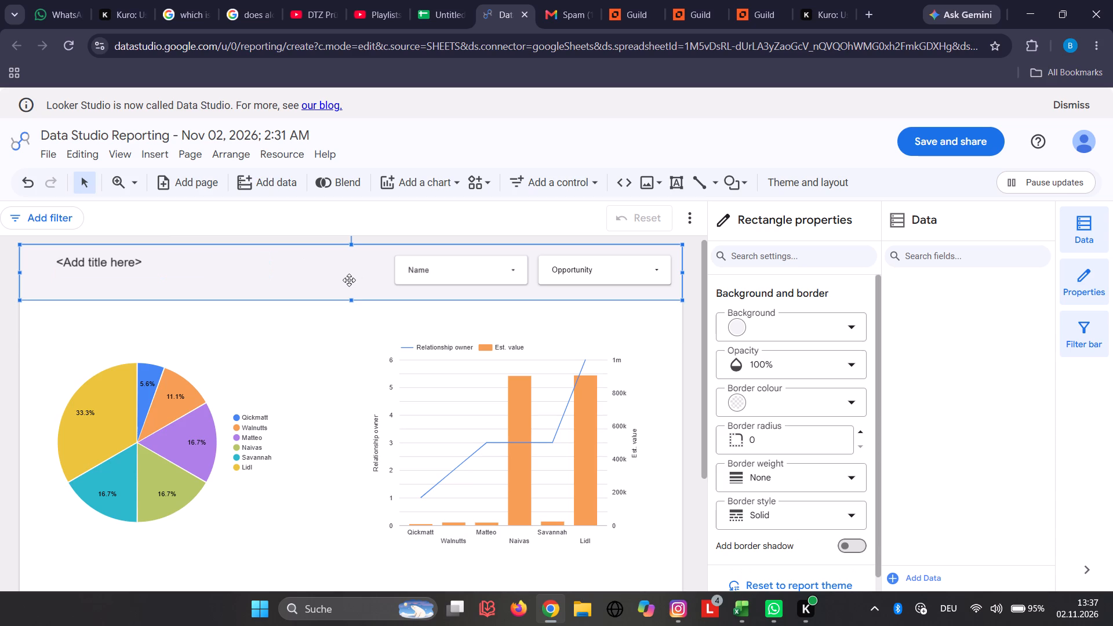
left_click(1022, 411)
left_click(821, 326)
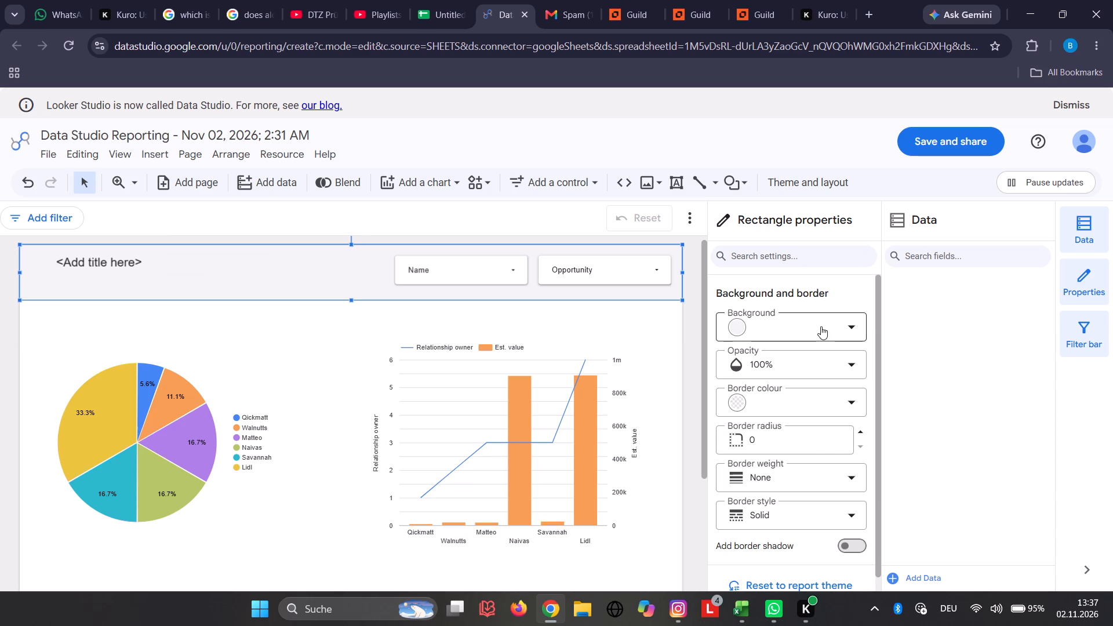
left_click(821, 326)
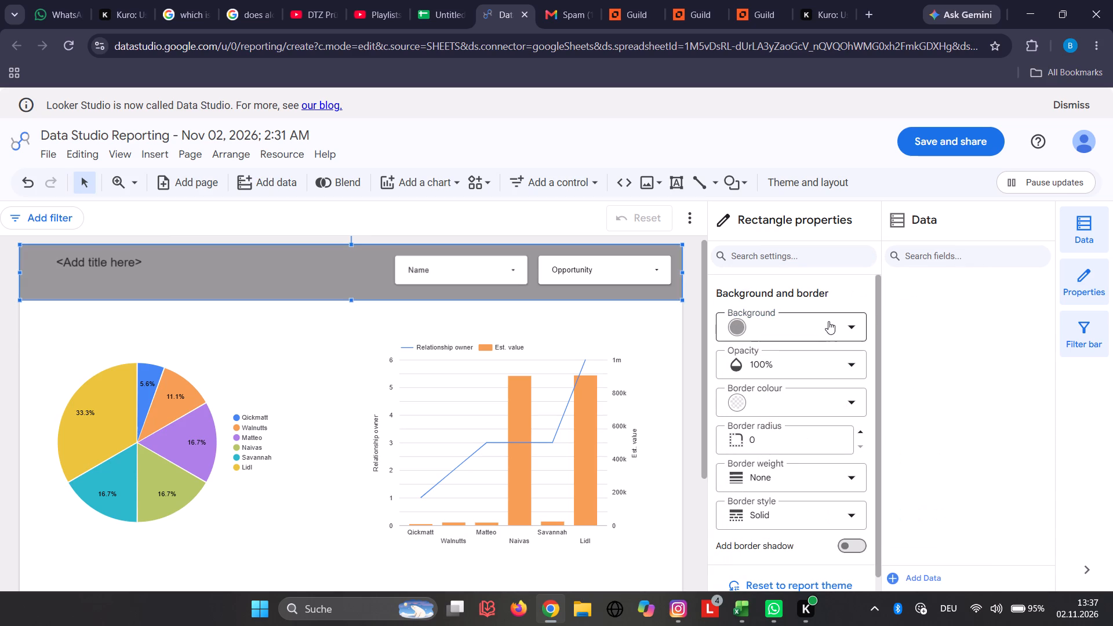
left_click(828, 321)
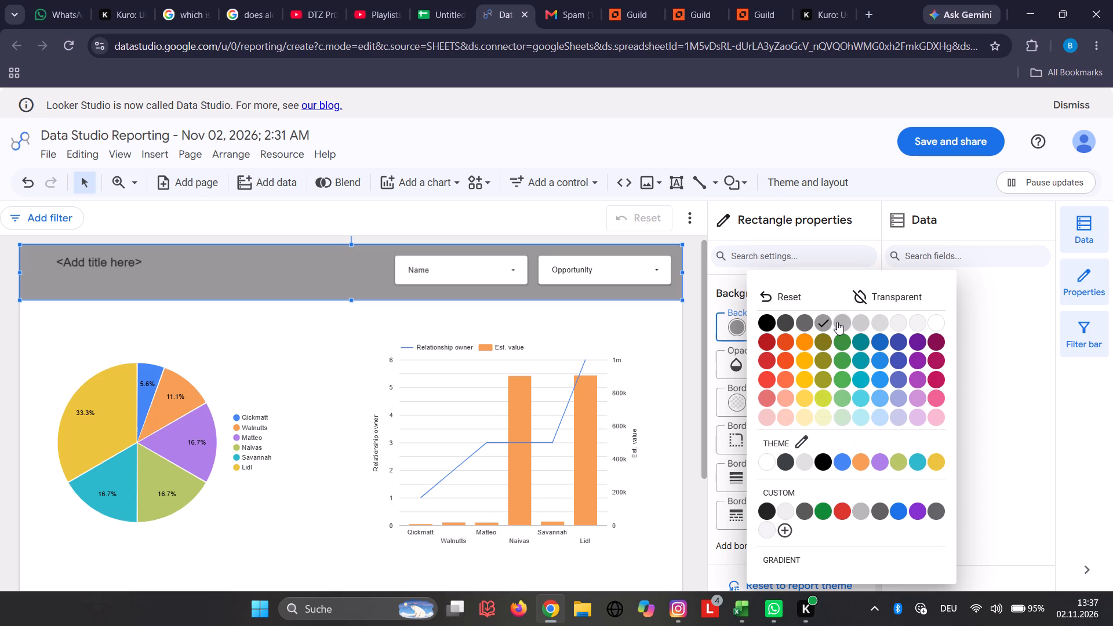
left_click(770, 323)
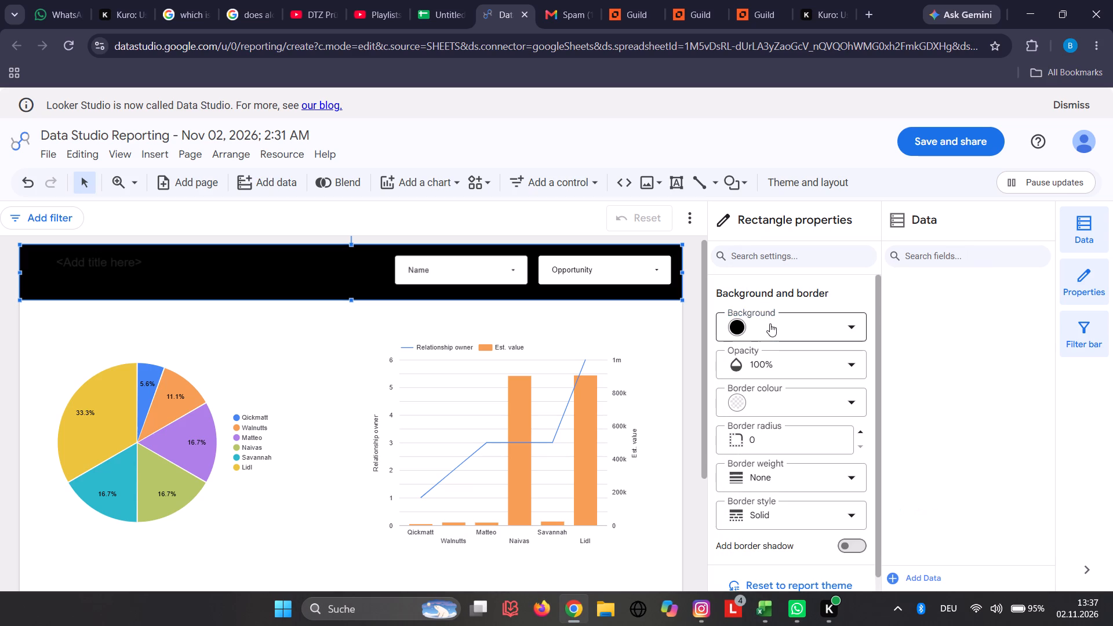
left_click(779, 330)
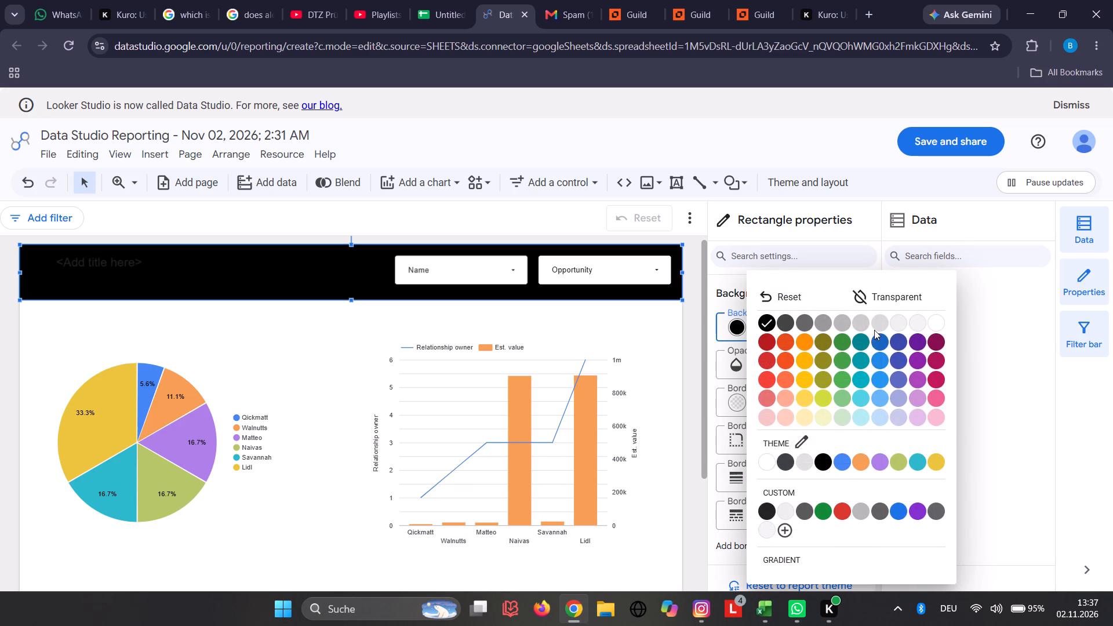
left_click(901, 322)
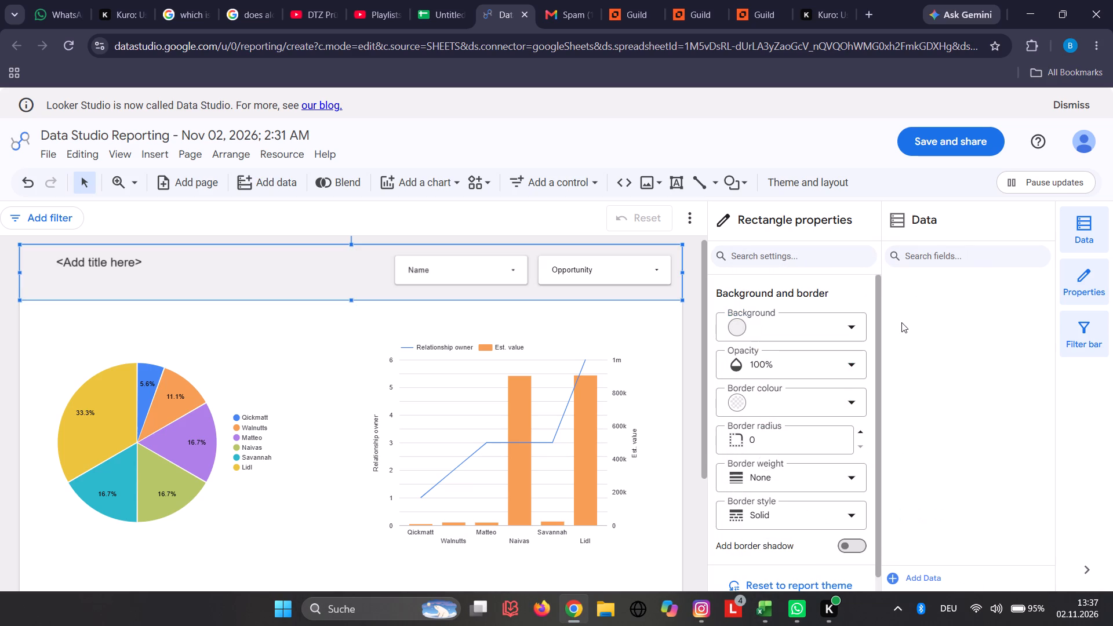
left_click(923, 377)
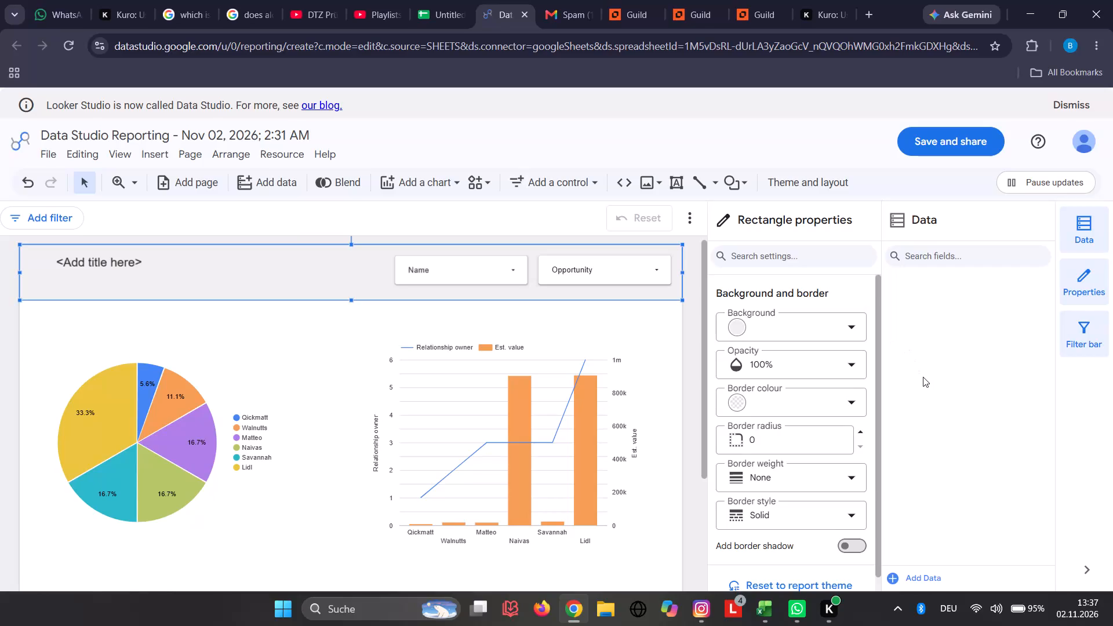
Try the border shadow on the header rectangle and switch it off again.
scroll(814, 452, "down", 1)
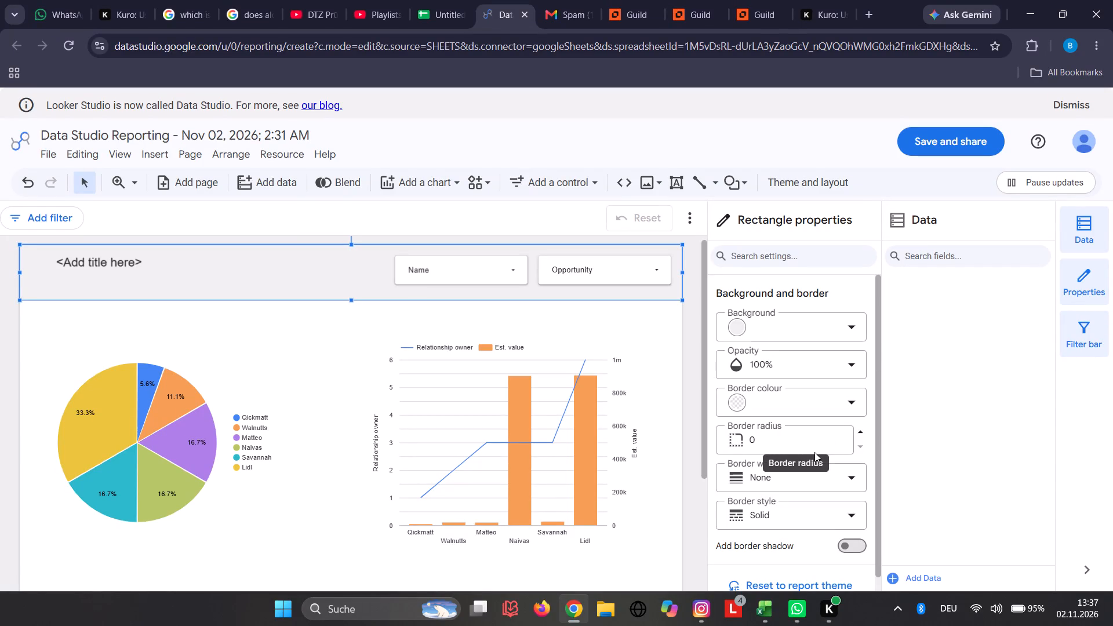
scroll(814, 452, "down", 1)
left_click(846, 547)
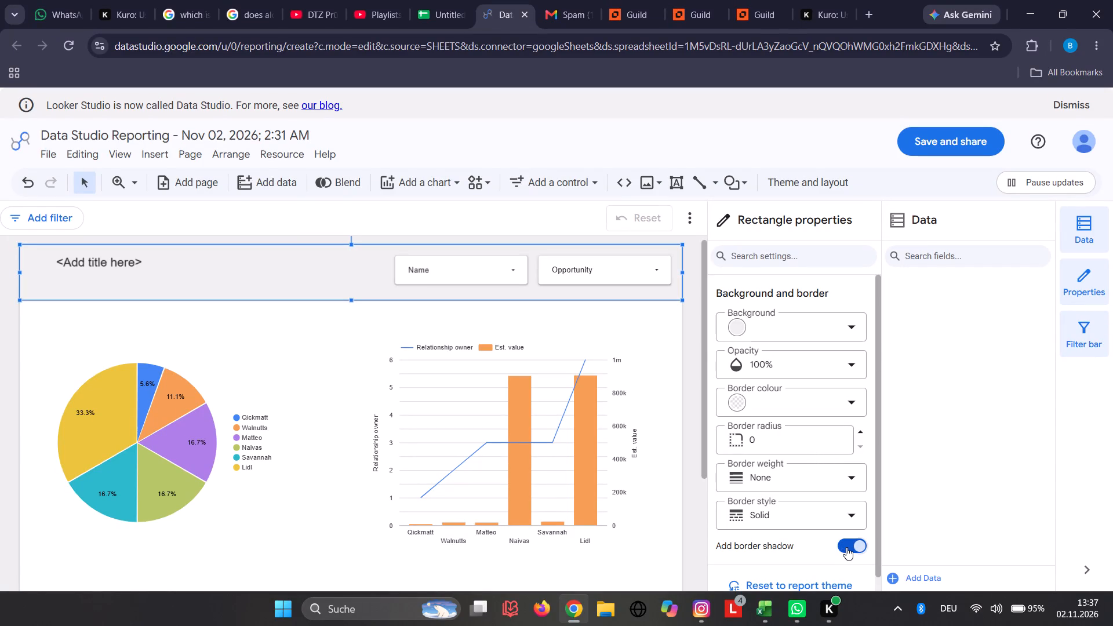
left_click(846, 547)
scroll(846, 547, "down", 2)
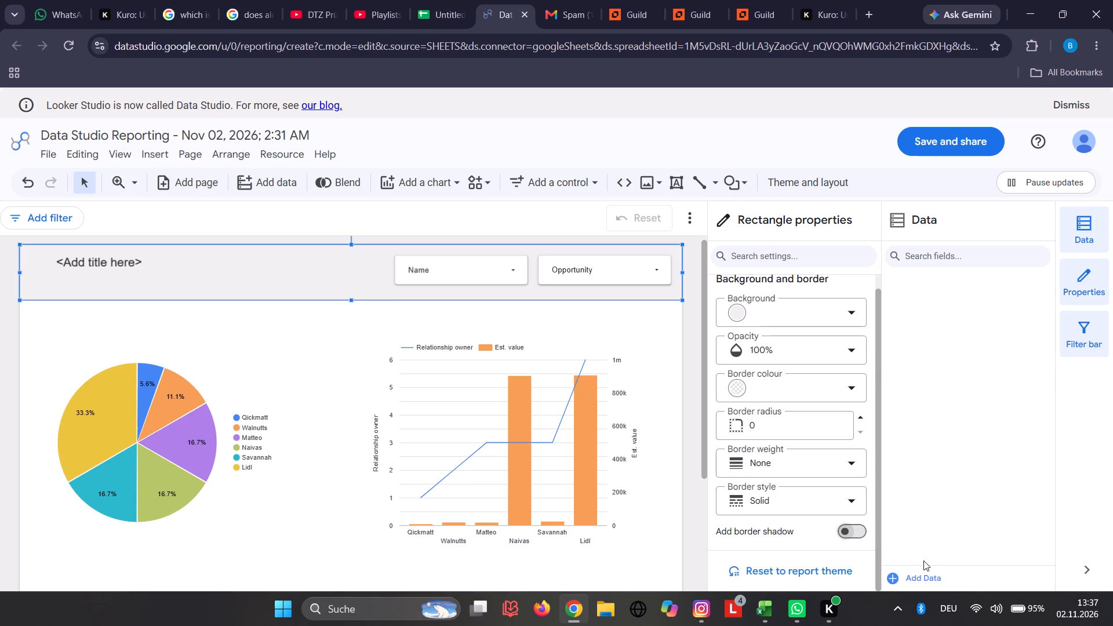
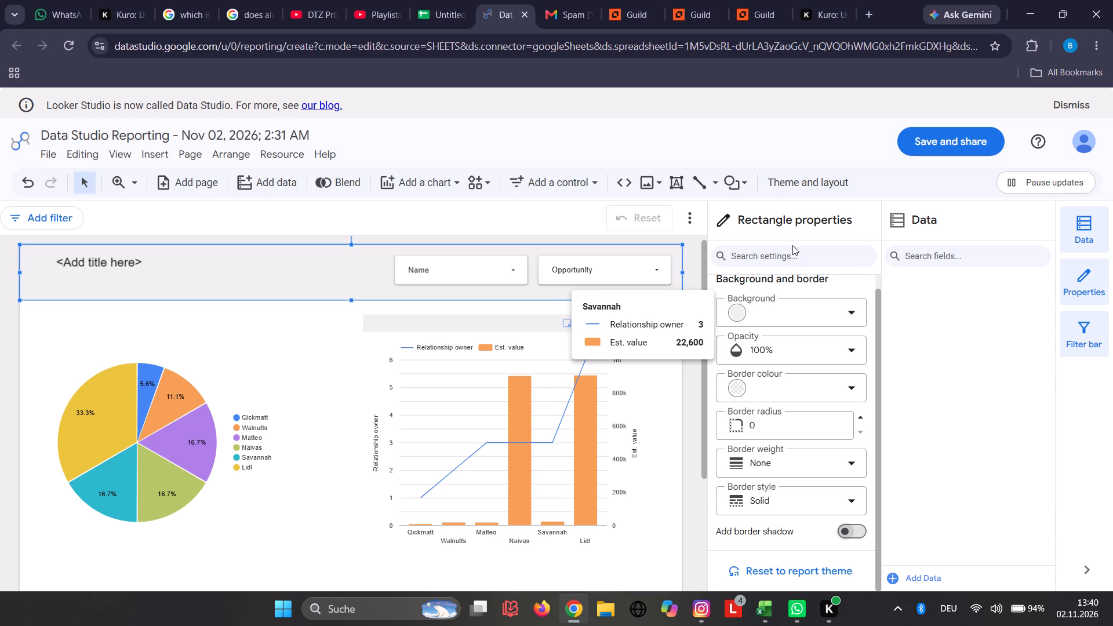
Deselect the header rectangle and view the report canvas with the side panels hidden, restoring the panels at the end.
left_click(317, 350)
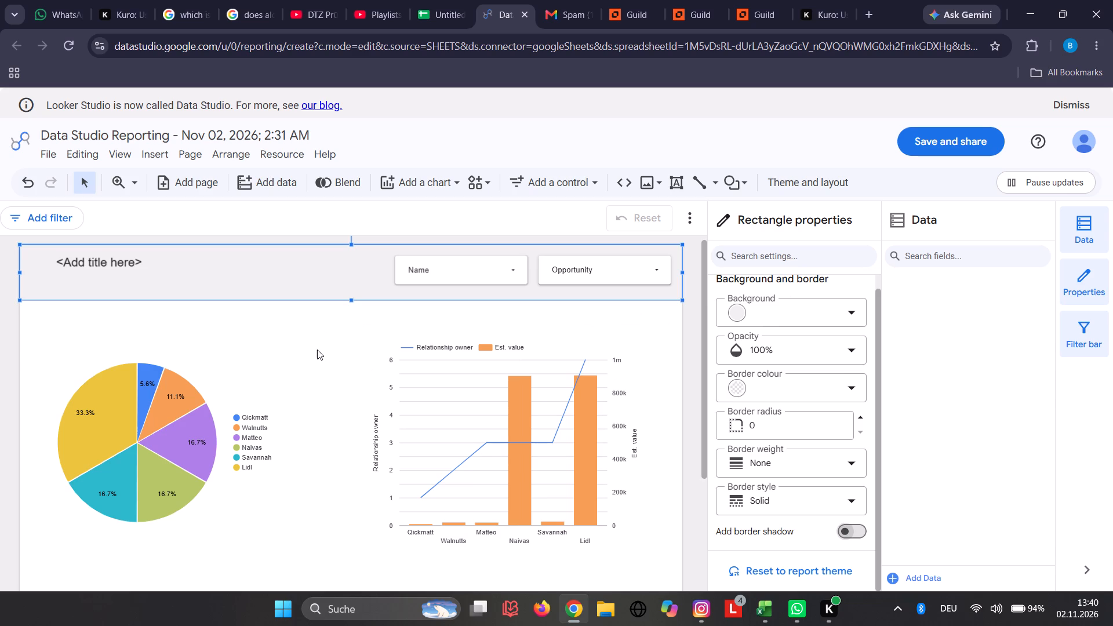
left_click(403, 327)
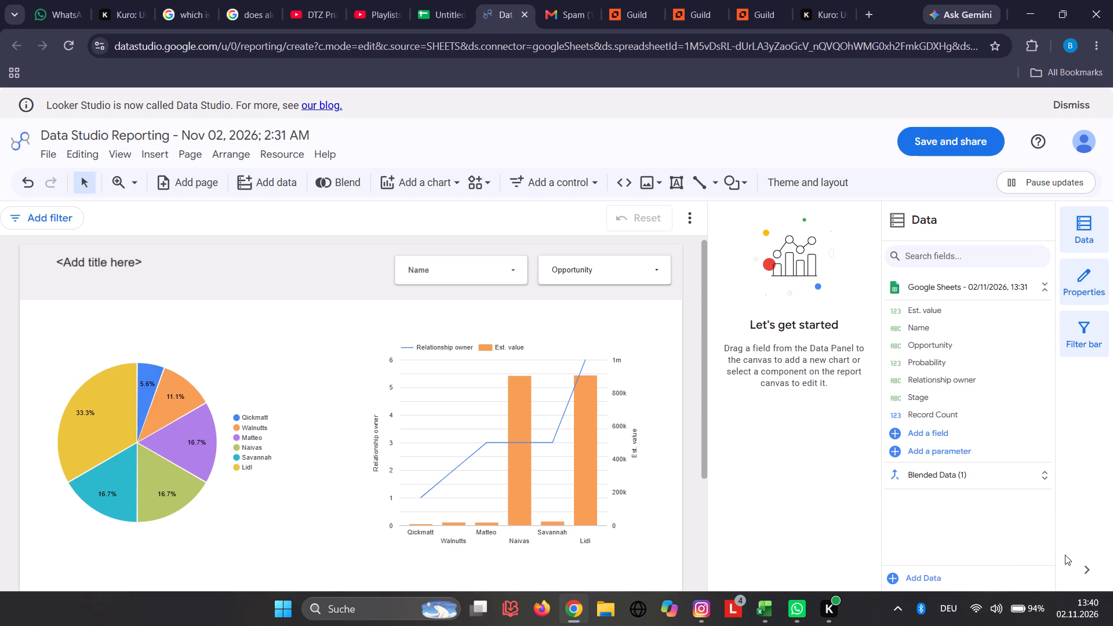
left_click(1092, 570)
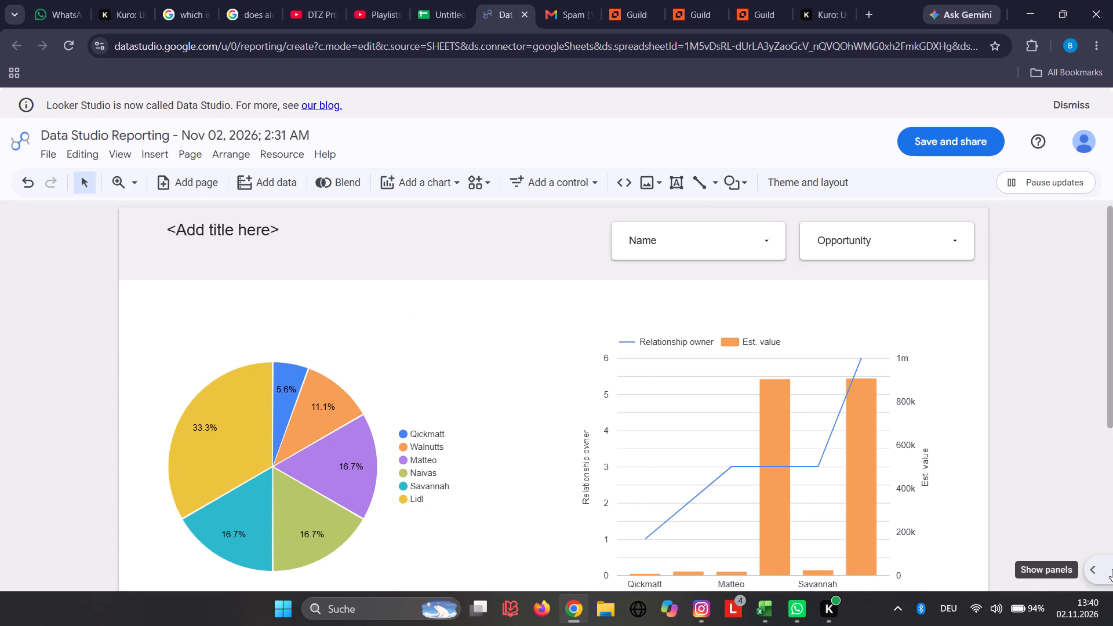
left_click(1096, 559)
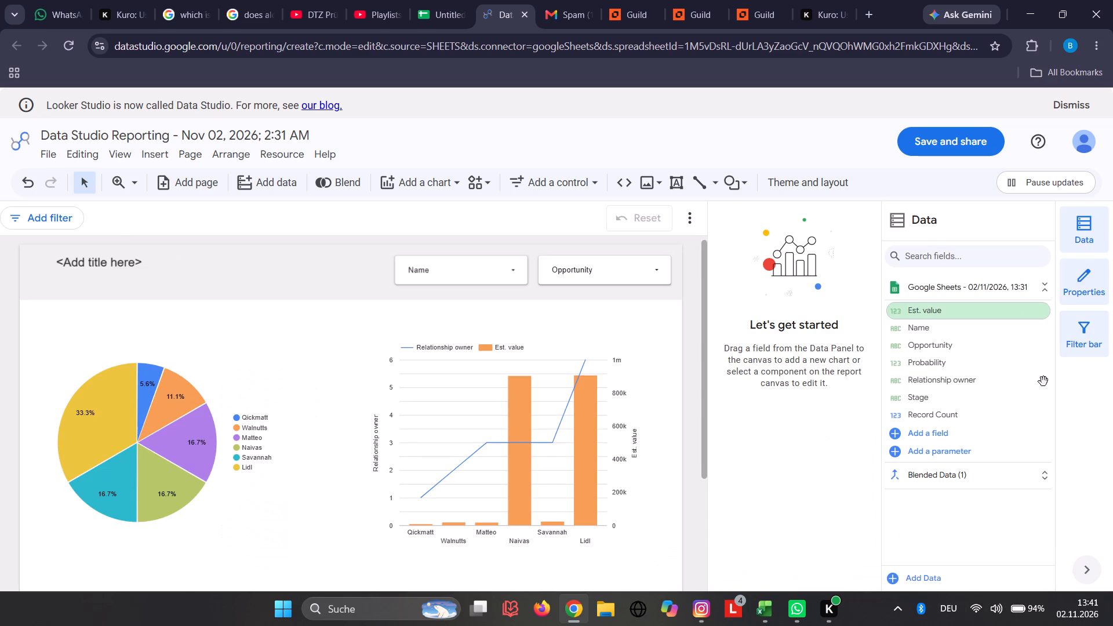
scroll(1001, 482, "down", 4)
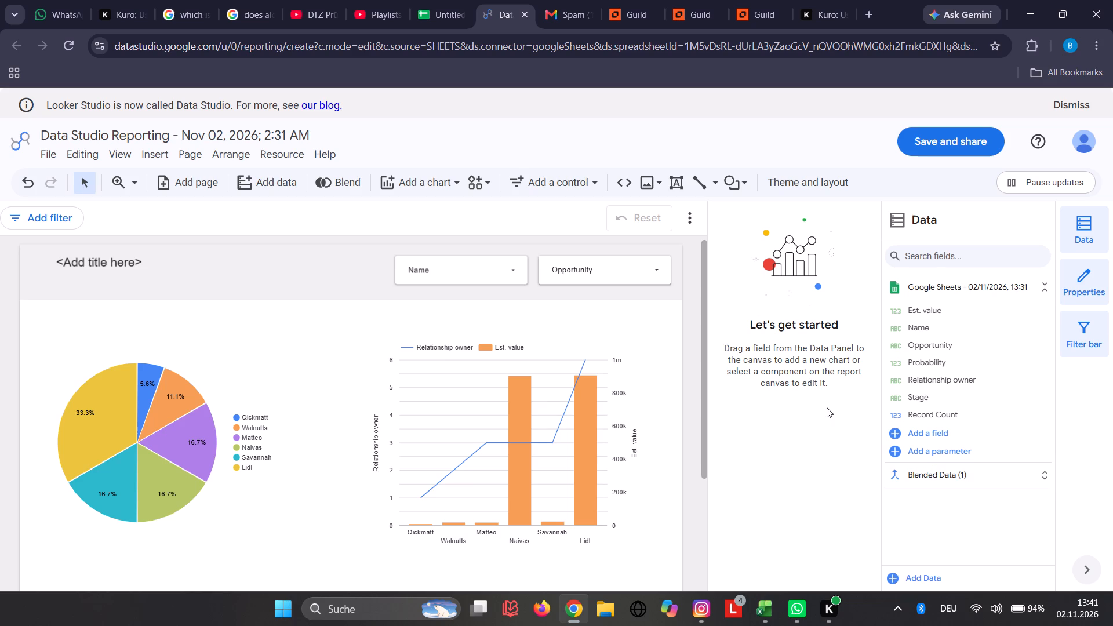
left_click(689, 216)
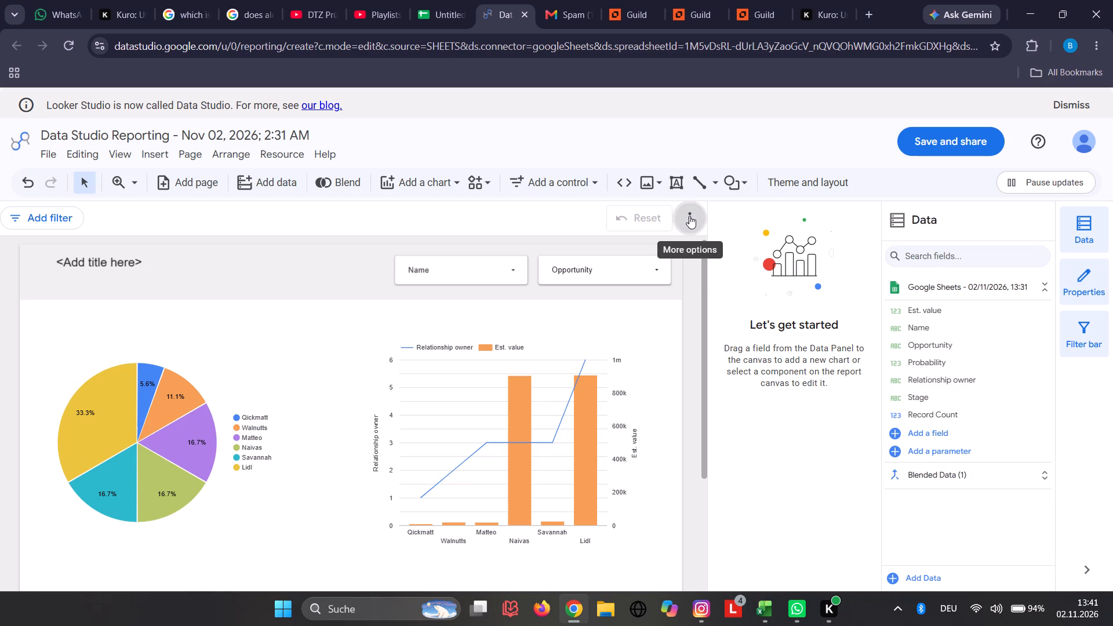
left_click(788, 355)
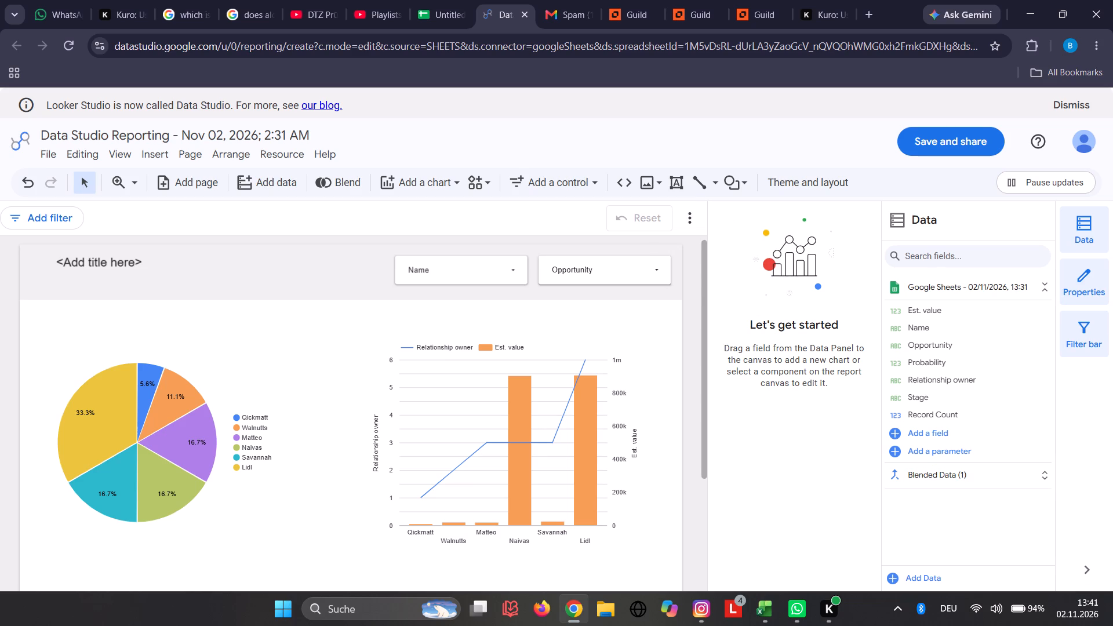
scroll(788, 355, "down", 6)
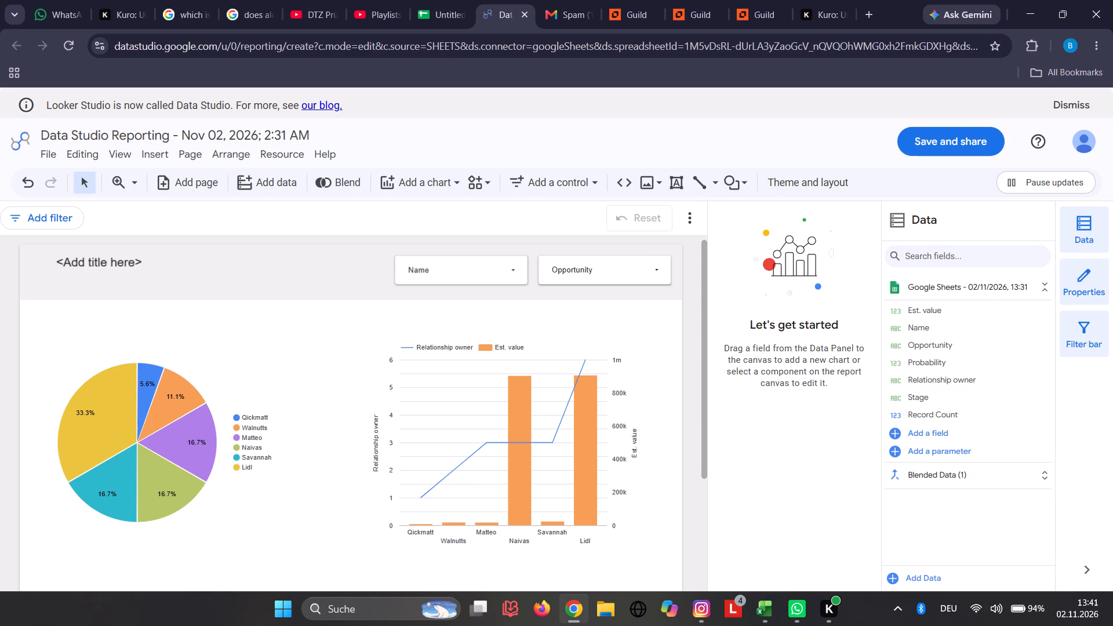
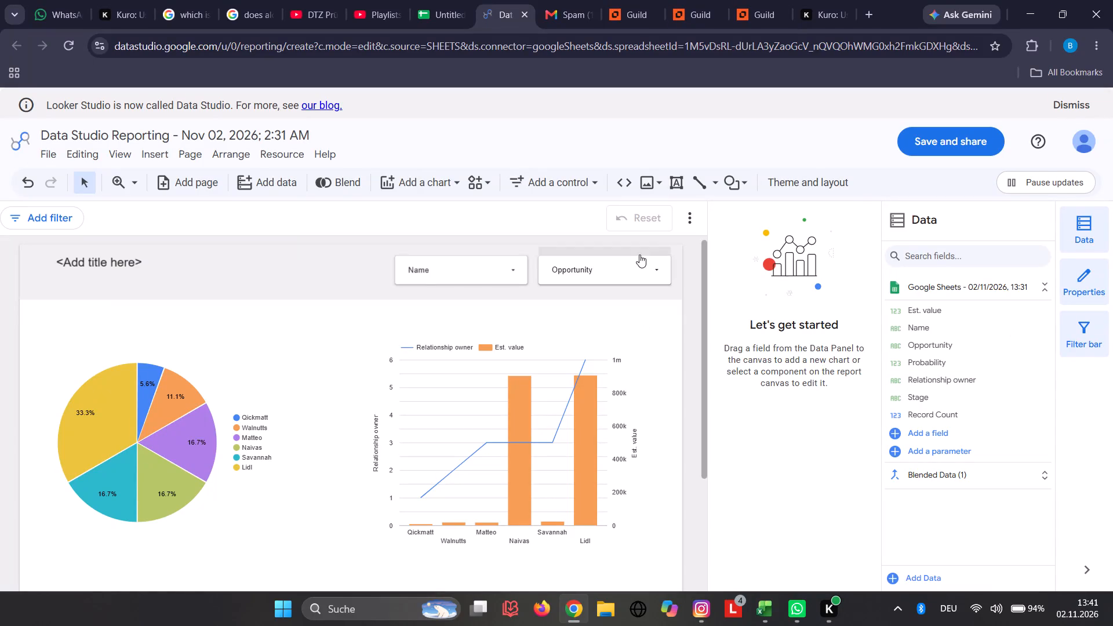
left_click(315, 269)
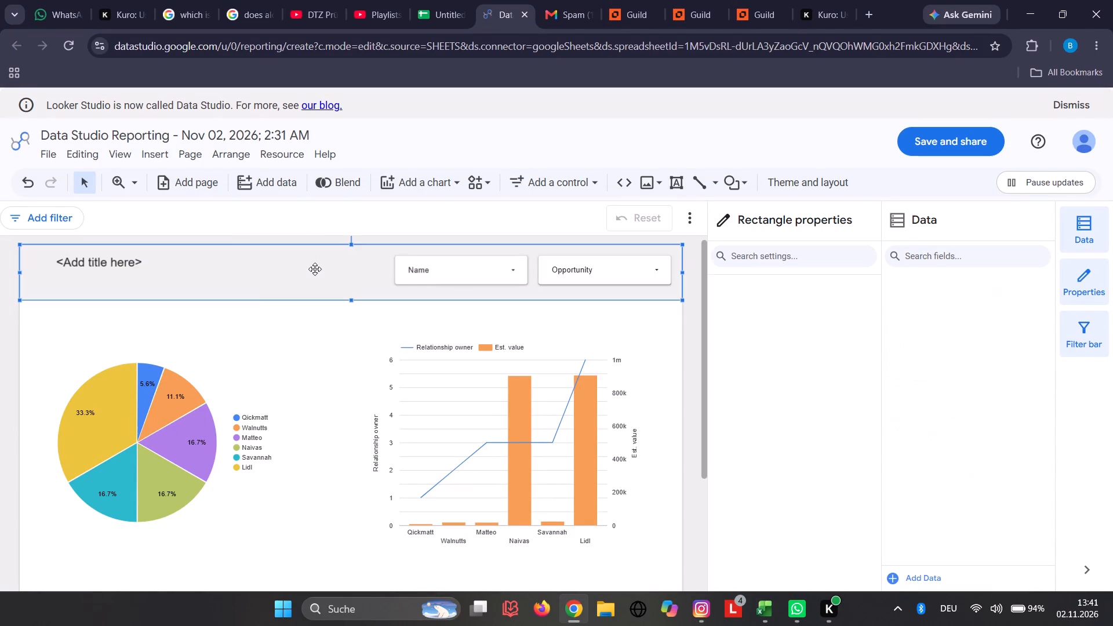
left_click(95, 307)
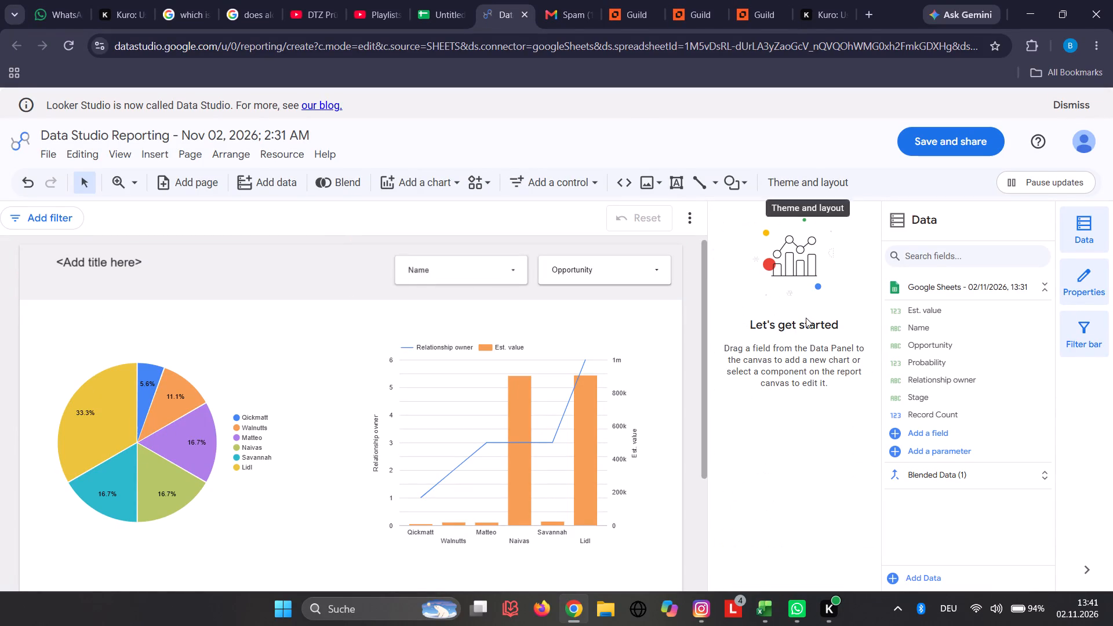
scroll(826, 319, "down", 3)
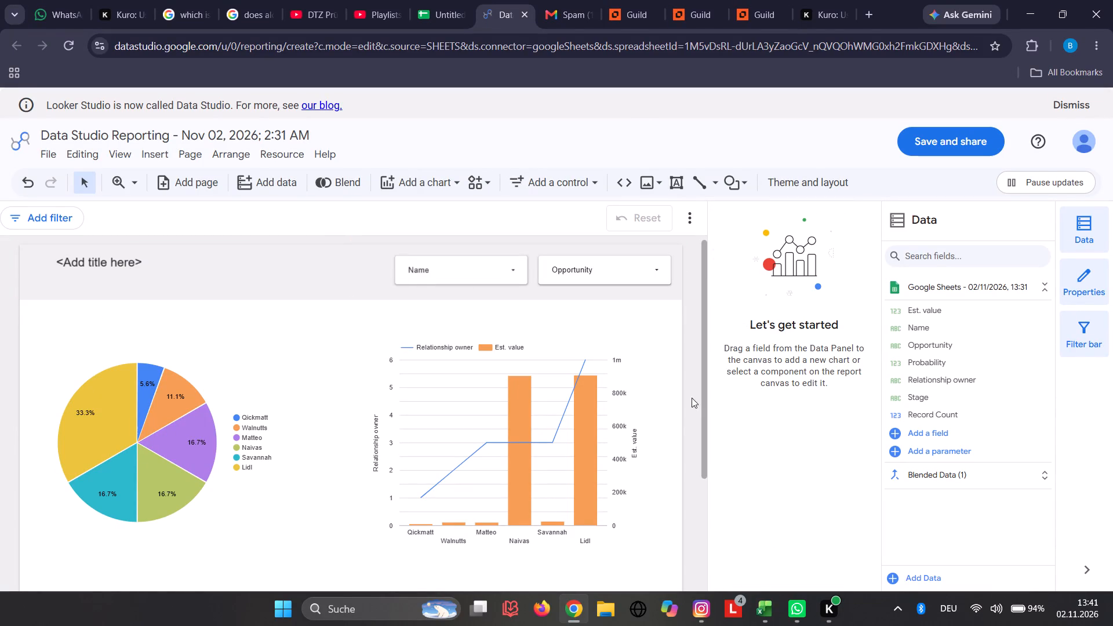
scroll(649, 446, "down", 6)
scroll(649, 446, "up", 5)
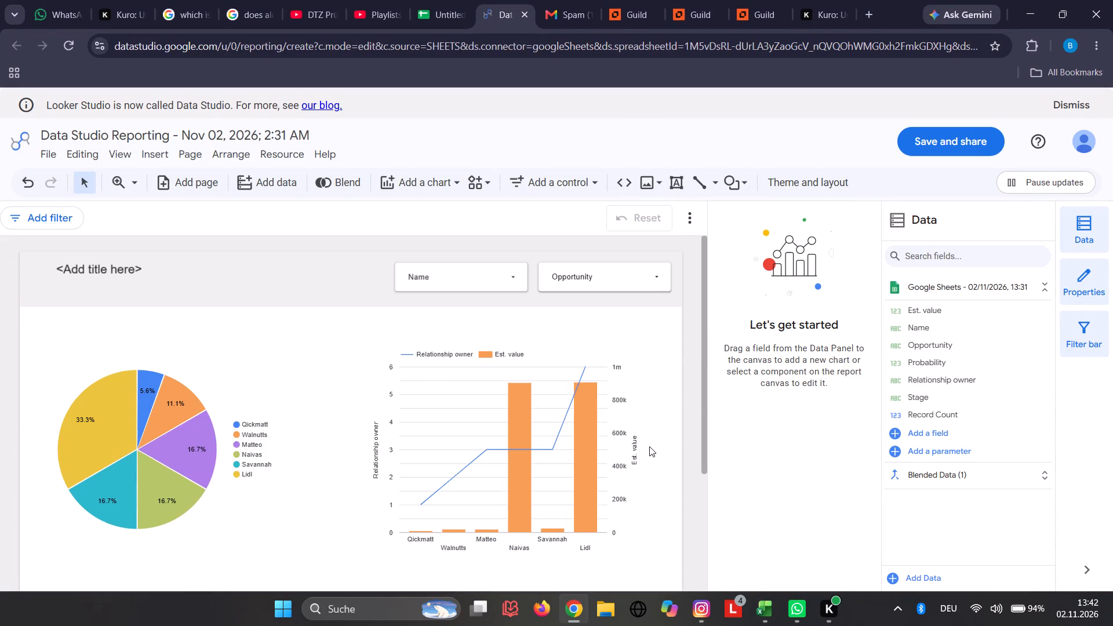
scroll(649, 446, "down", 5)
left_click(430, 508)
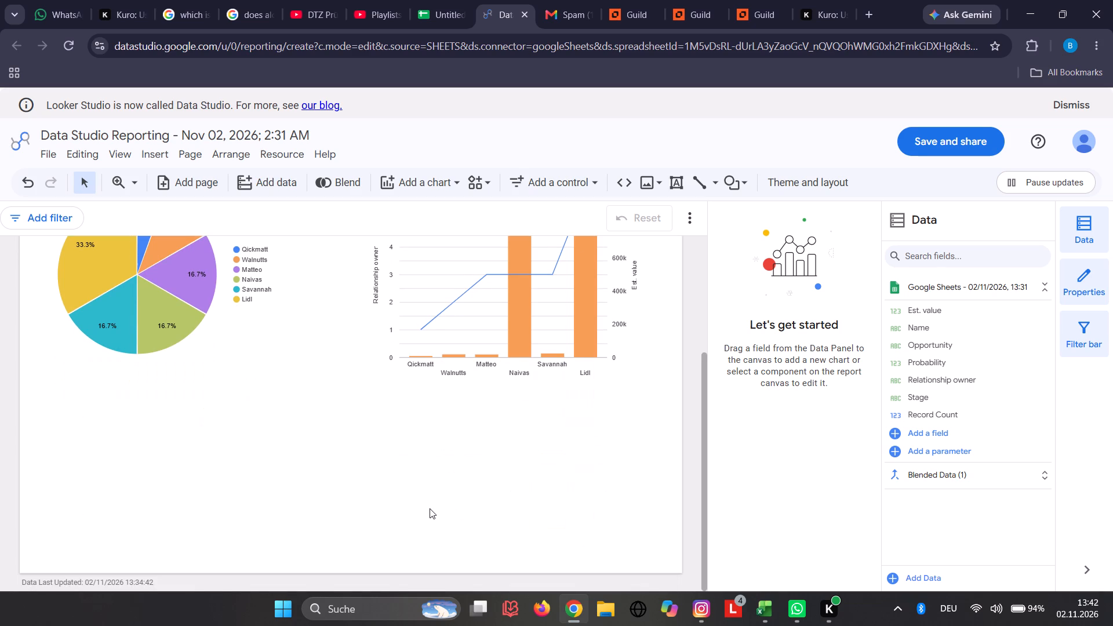
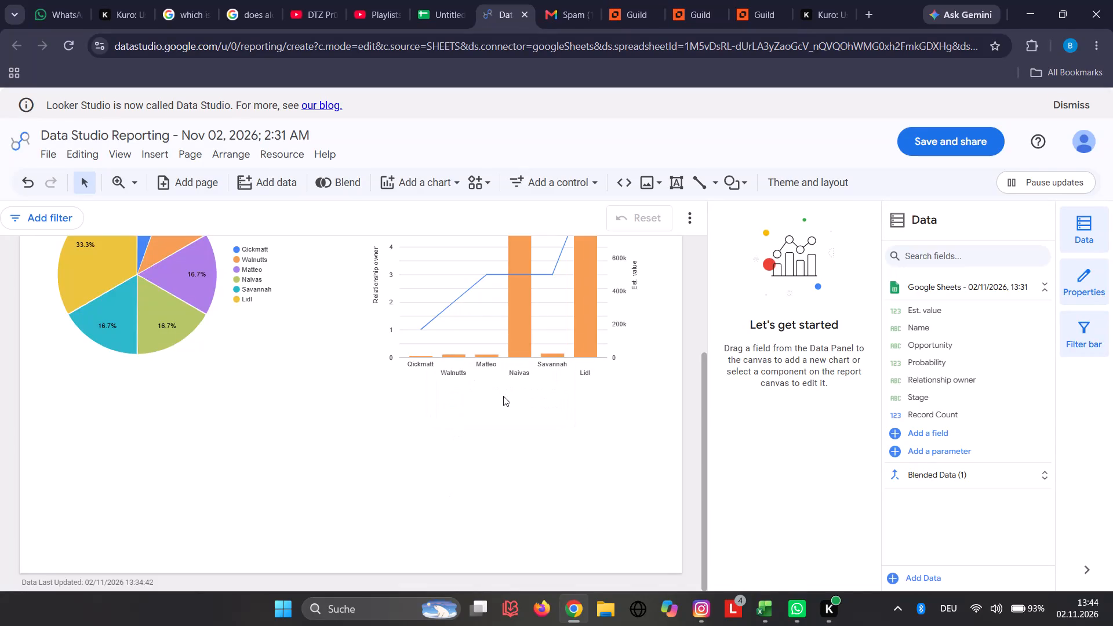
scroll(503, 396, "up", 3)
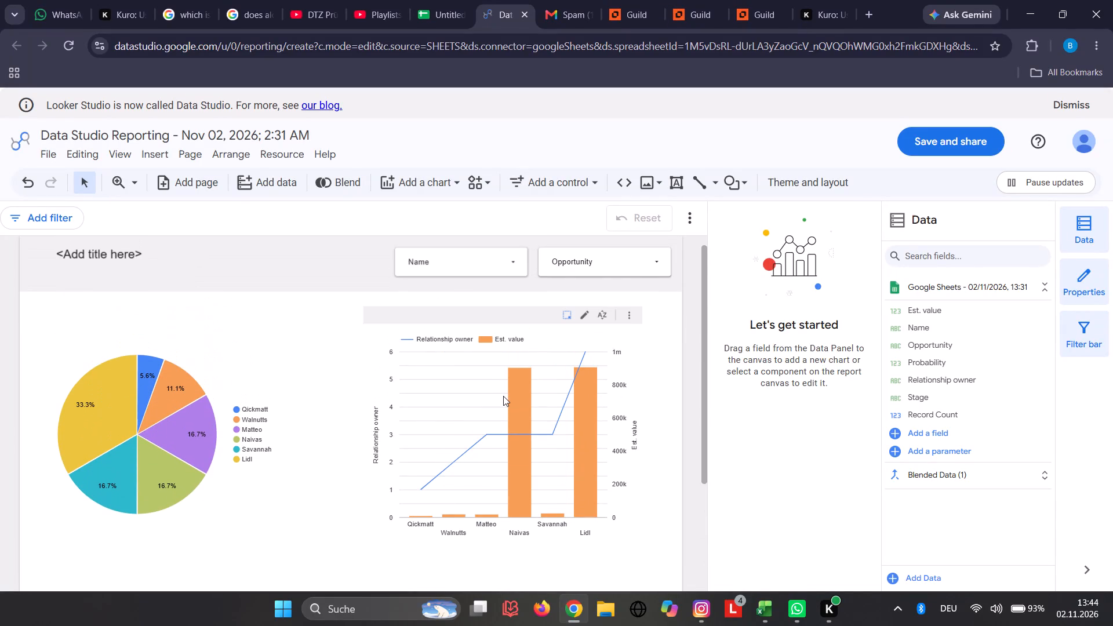
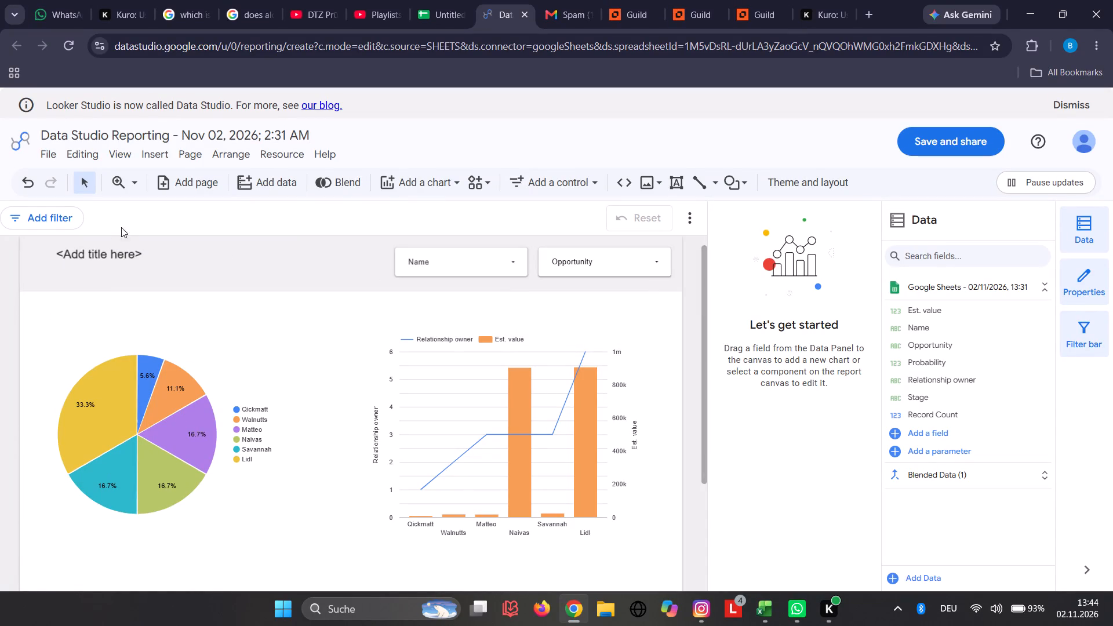
Select the "<Add title here>" text box in the report header.
left_click(115, 260)
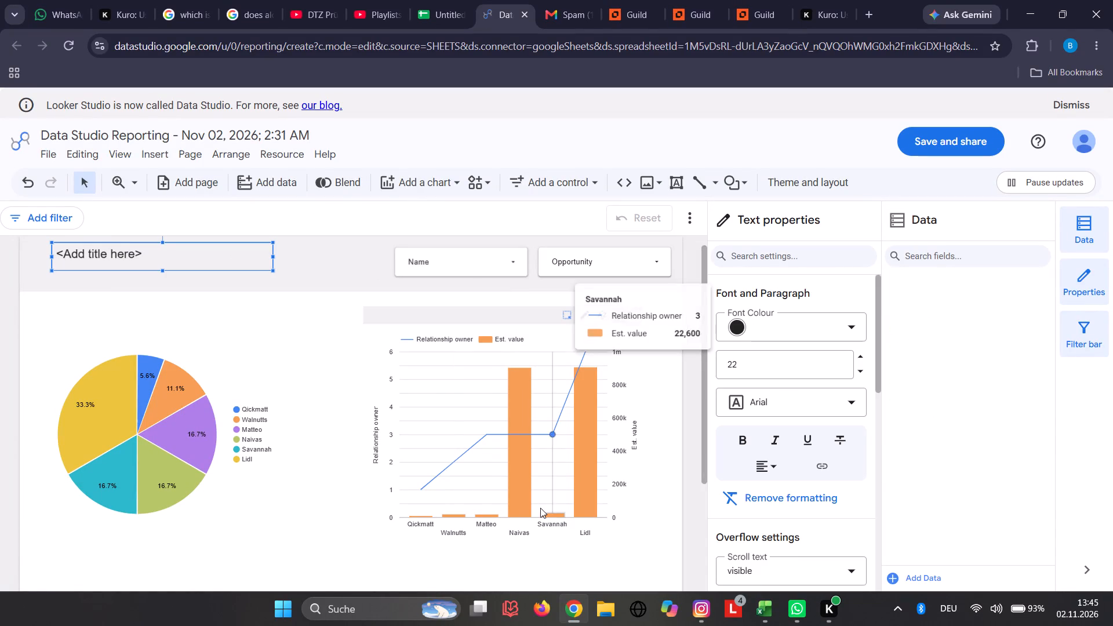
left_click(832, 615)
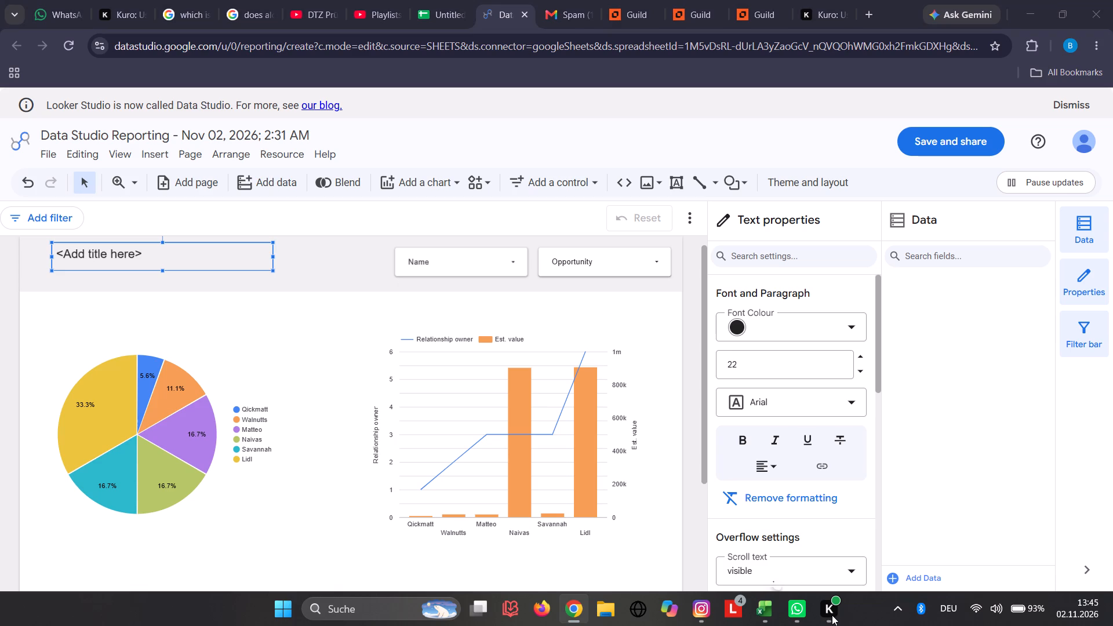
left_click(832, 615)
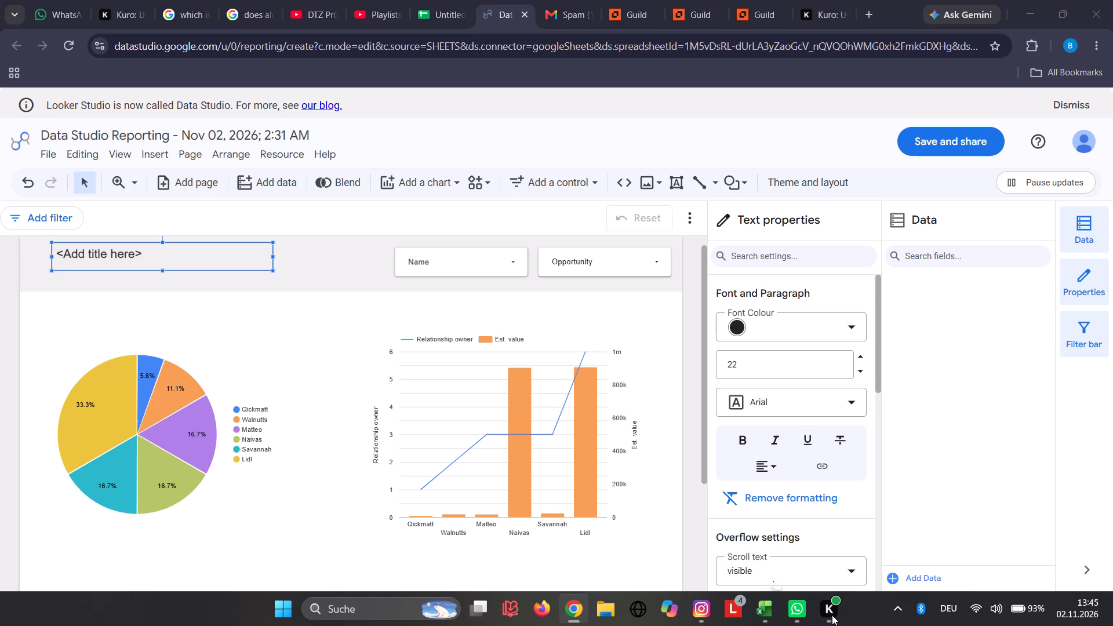
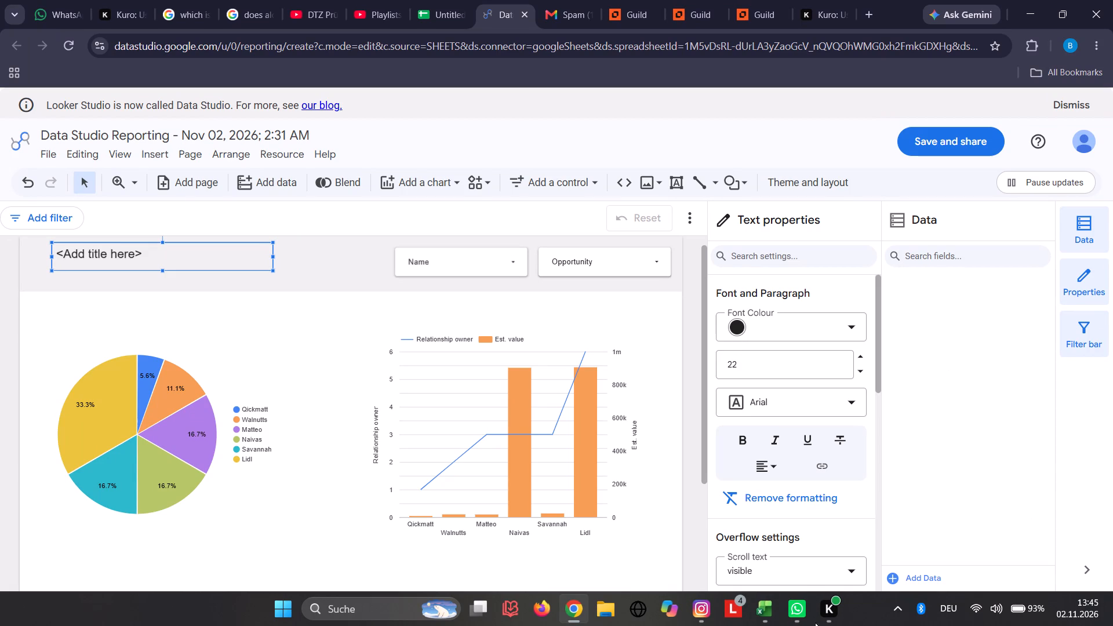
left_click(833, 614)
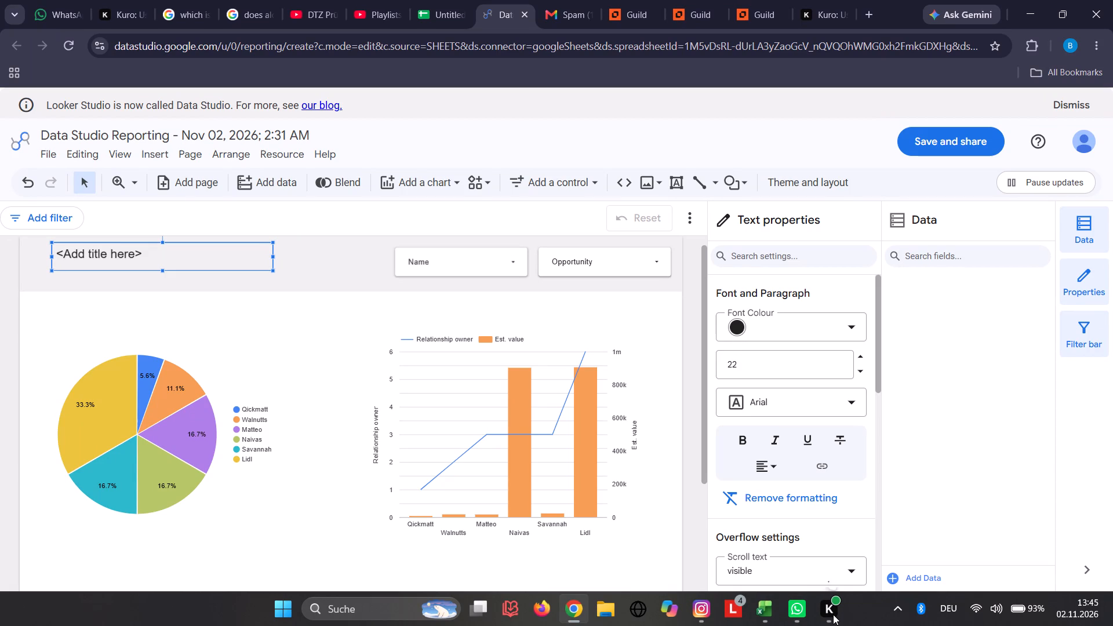
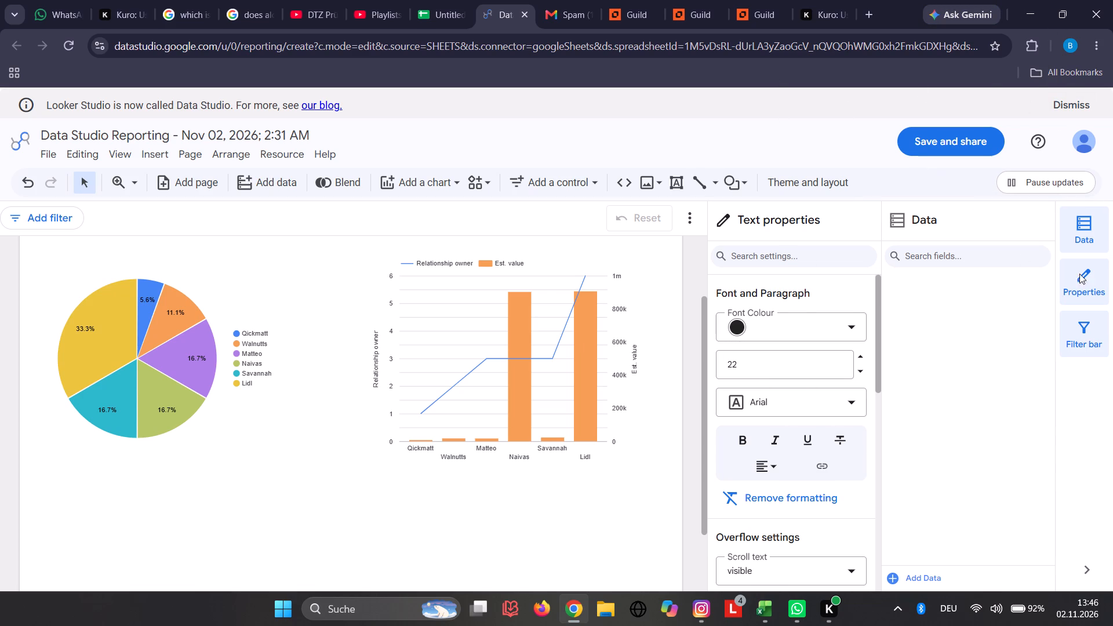
Deselect the report's text box so that the data source's fields are listed.
left_click(935, 252)
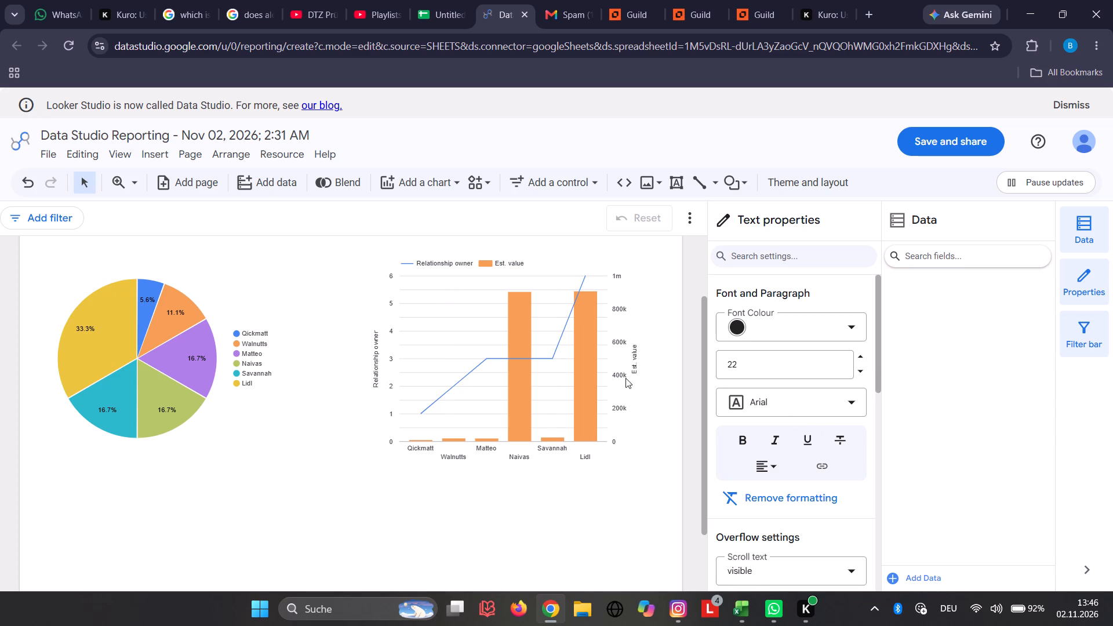
left_click(373, 508)
scroll(373, 508, "right", 2)
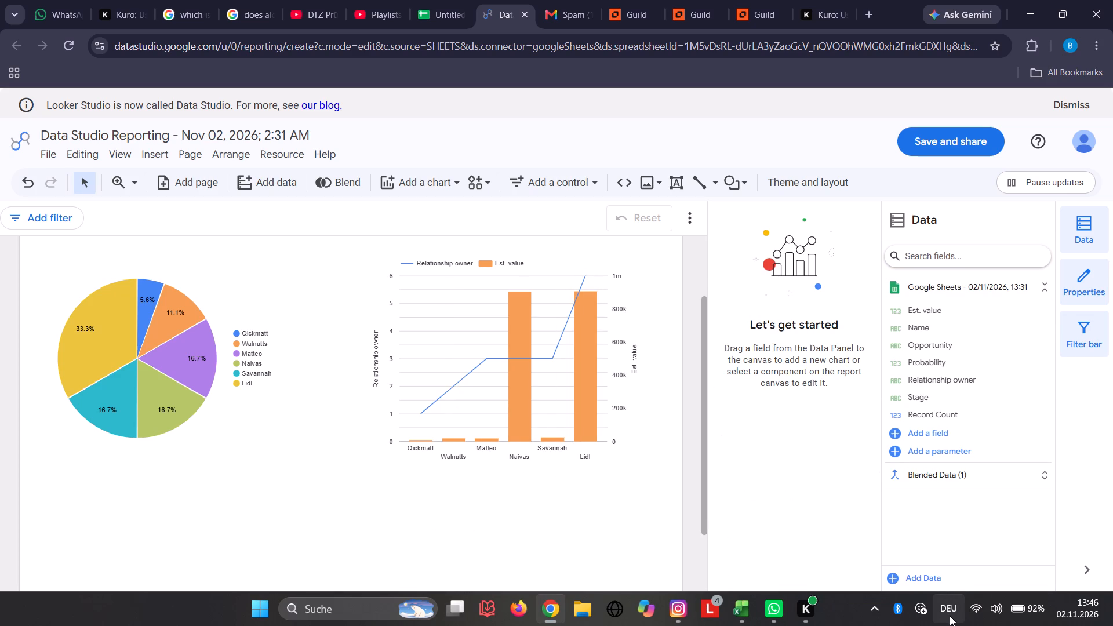
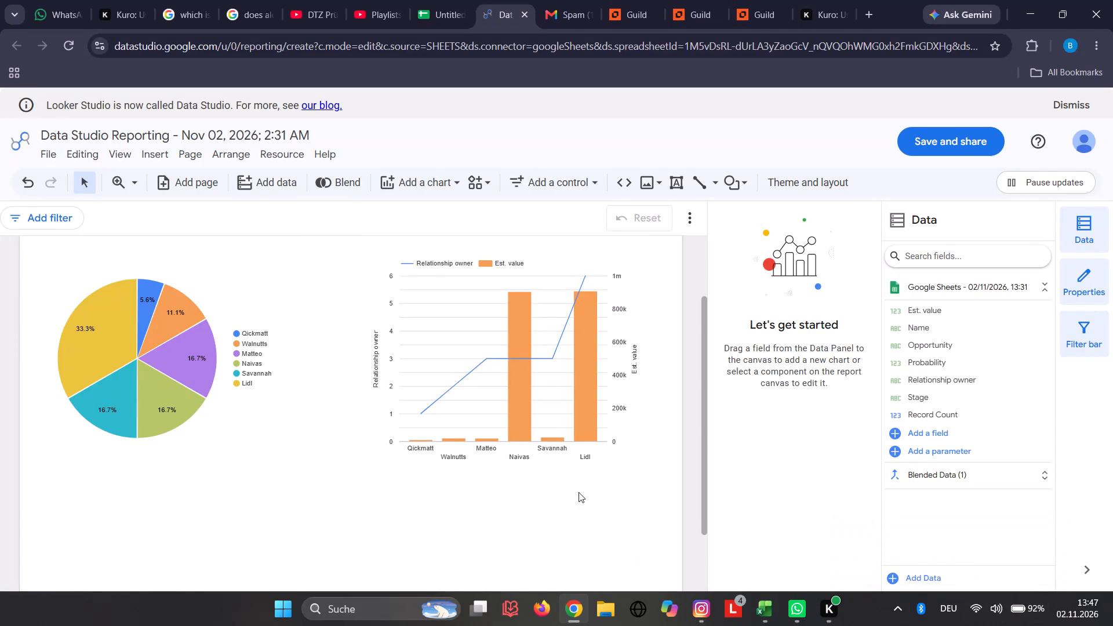
Cross-filter the report from the combined line and bar chart by Savannah, Matteo and Qickmatt in turn.
left_click(595, 527)
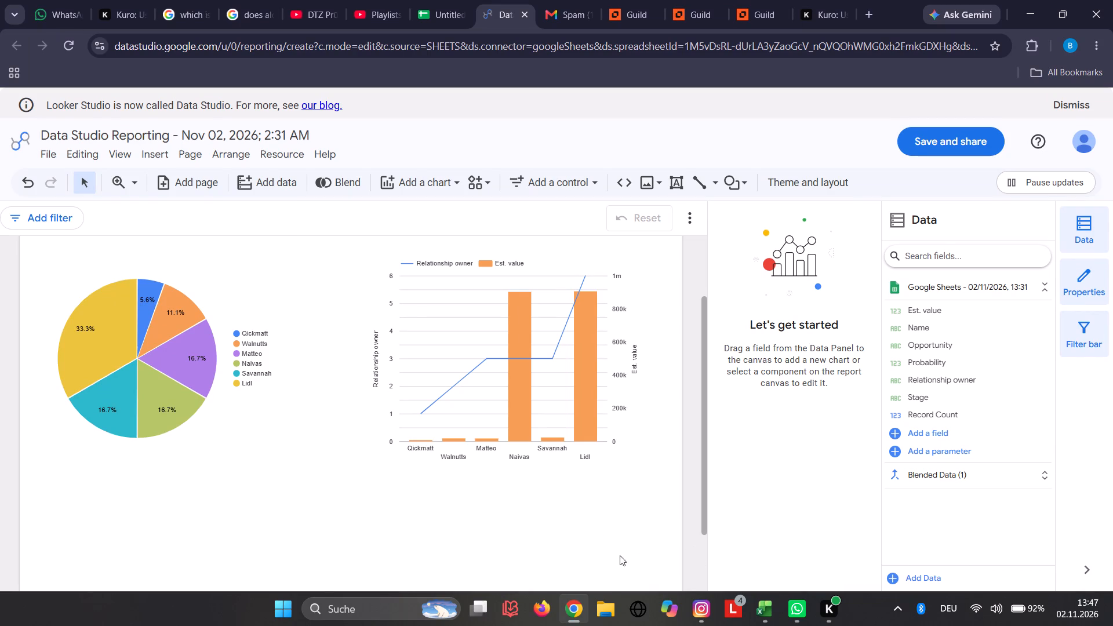
left_click(554, 358)
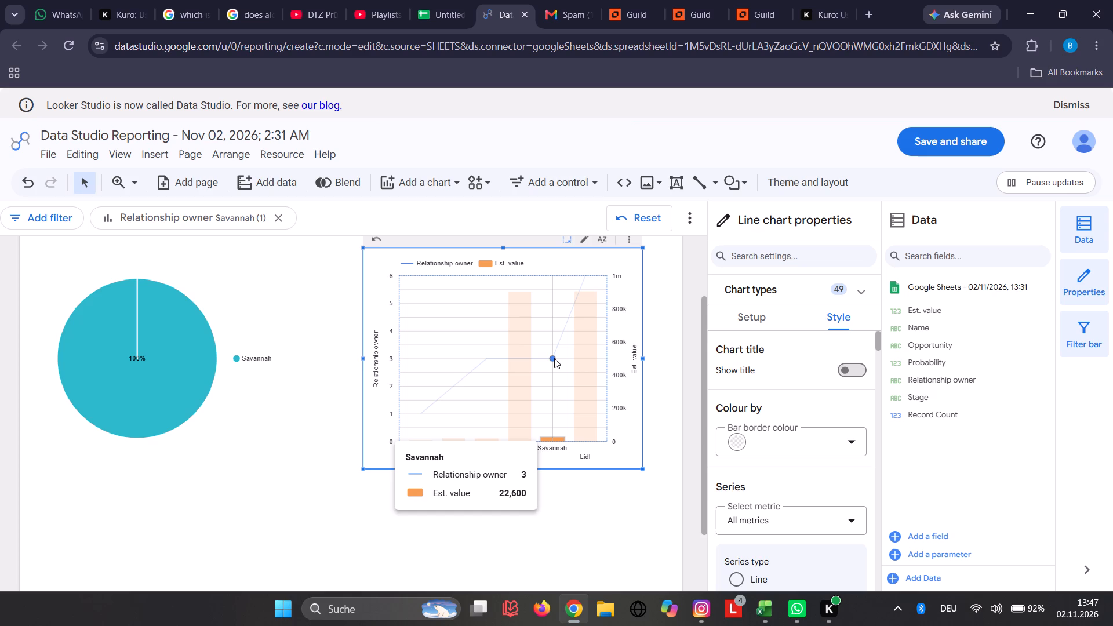
left_click(488, 360)
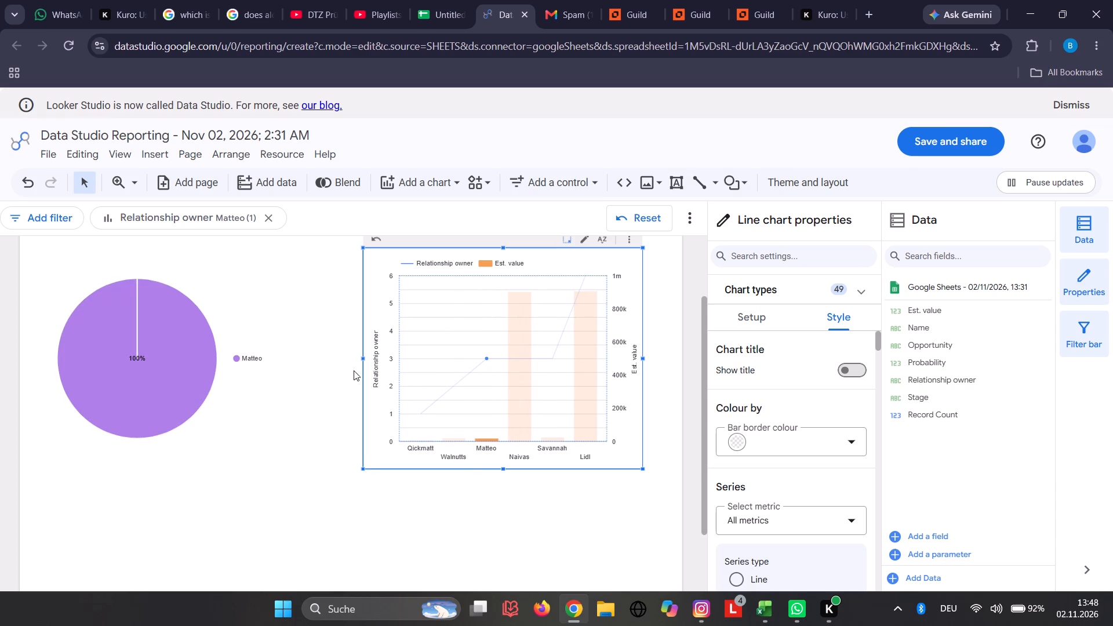
left_click(268, 372)
left_click(473, 369)
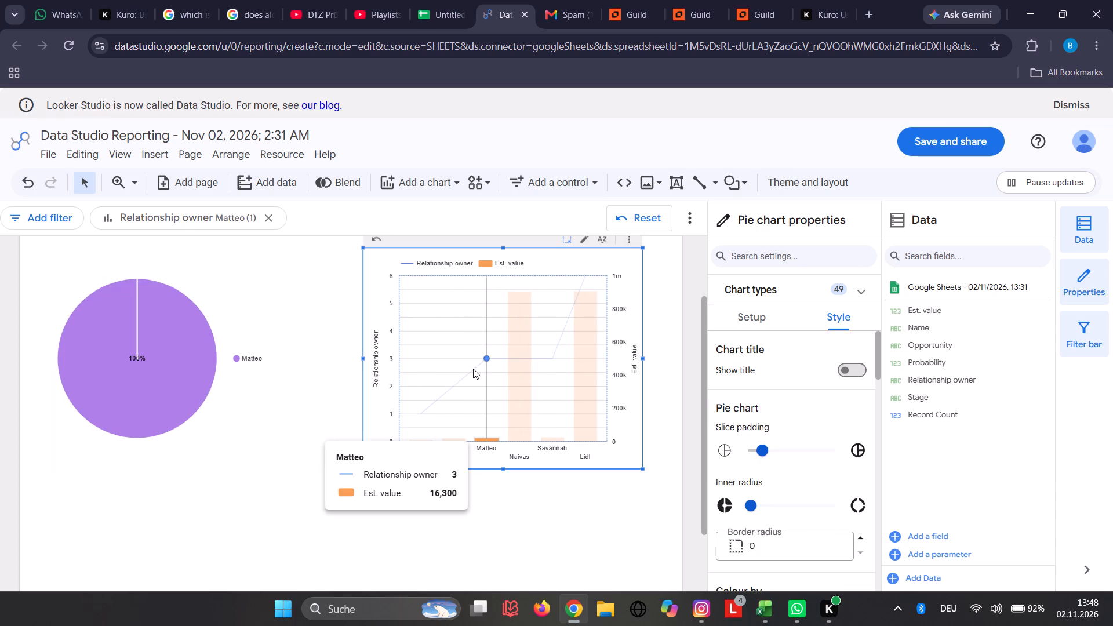
left_click(428, 406)
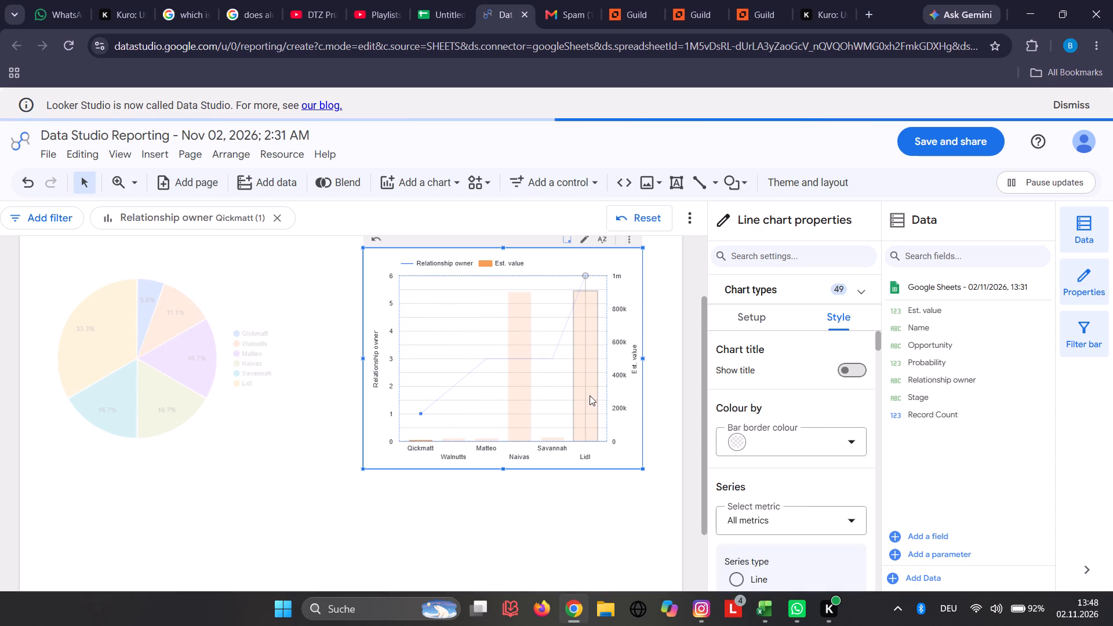
Show the chart title on the combined line and bar chart of Relationship owner and Est. value, and leave no chart selected.
left_click(851, 370)
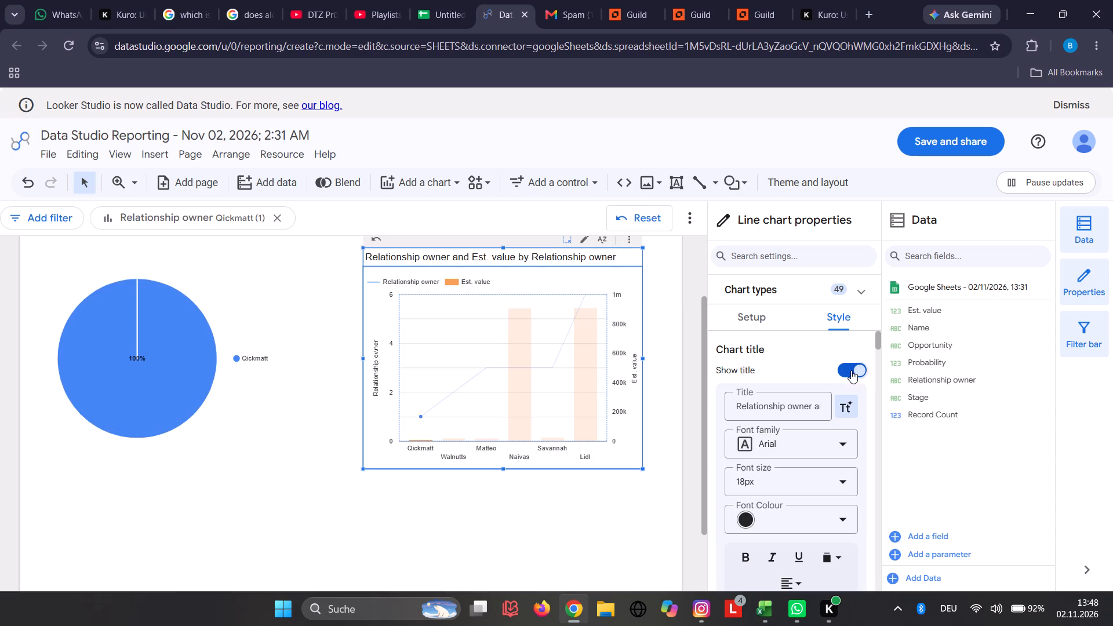
left_click(851, 370)
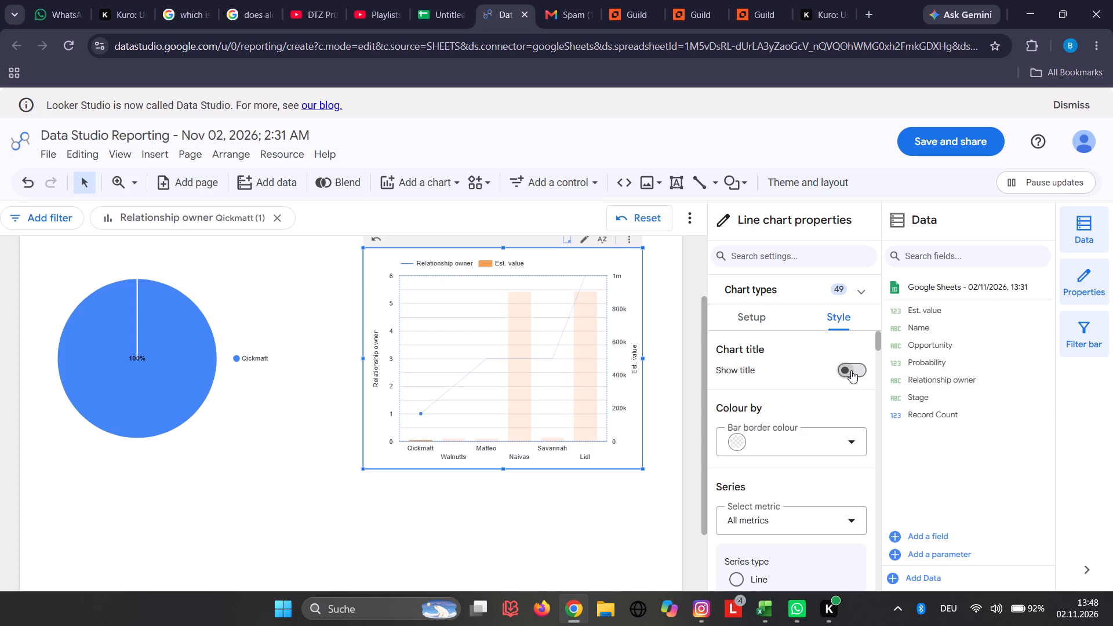
left_click(851, 370)
left_click(851, 370)
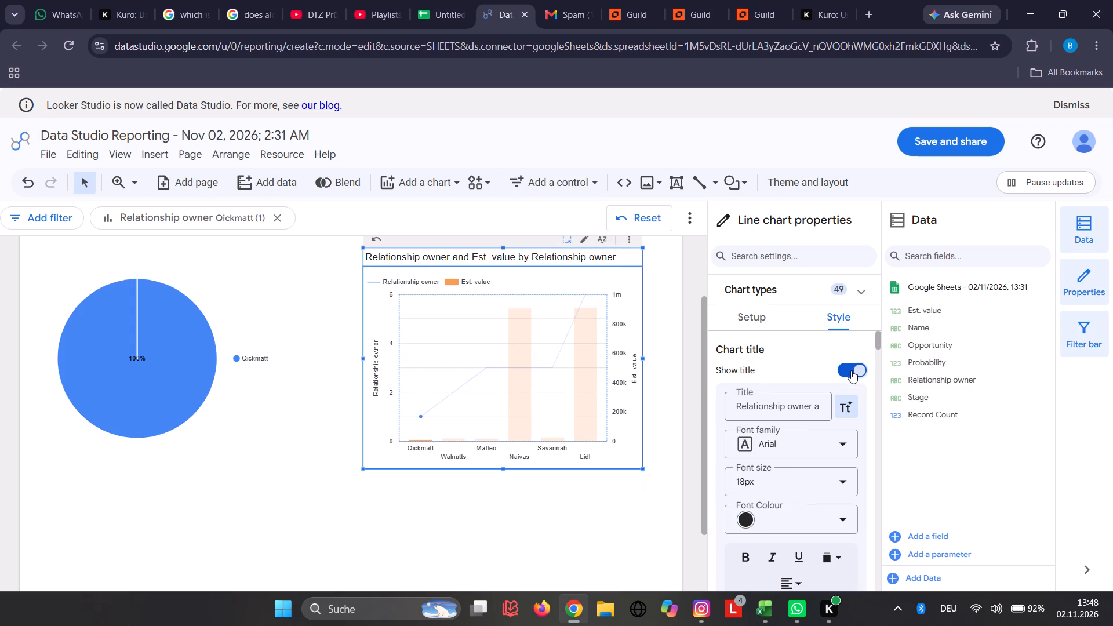
left_click(851, 370)
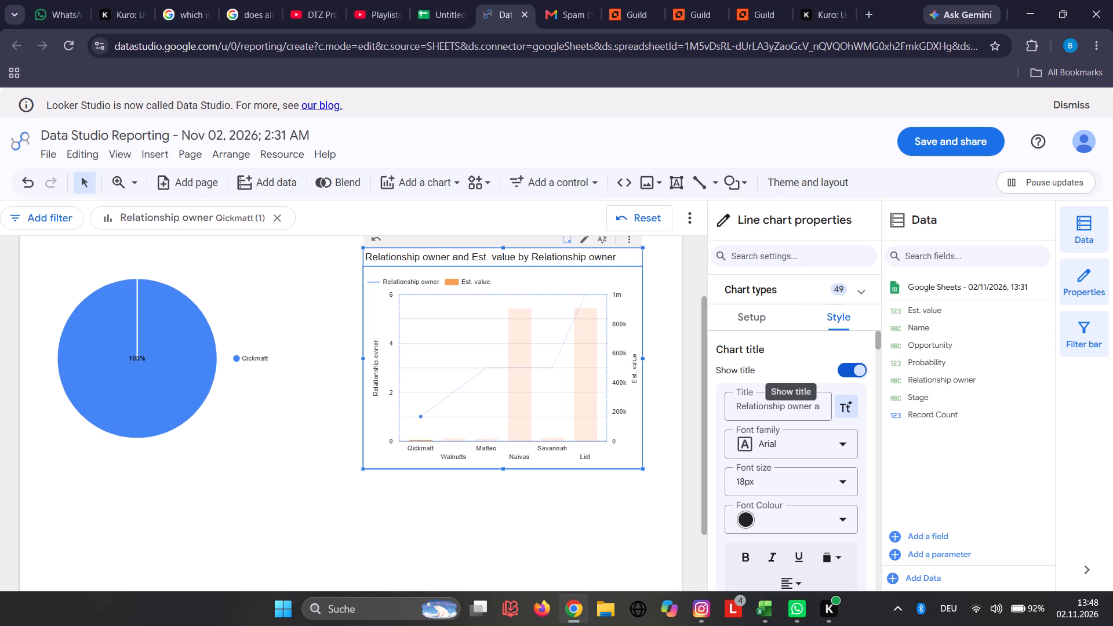
left_click(292, 464)
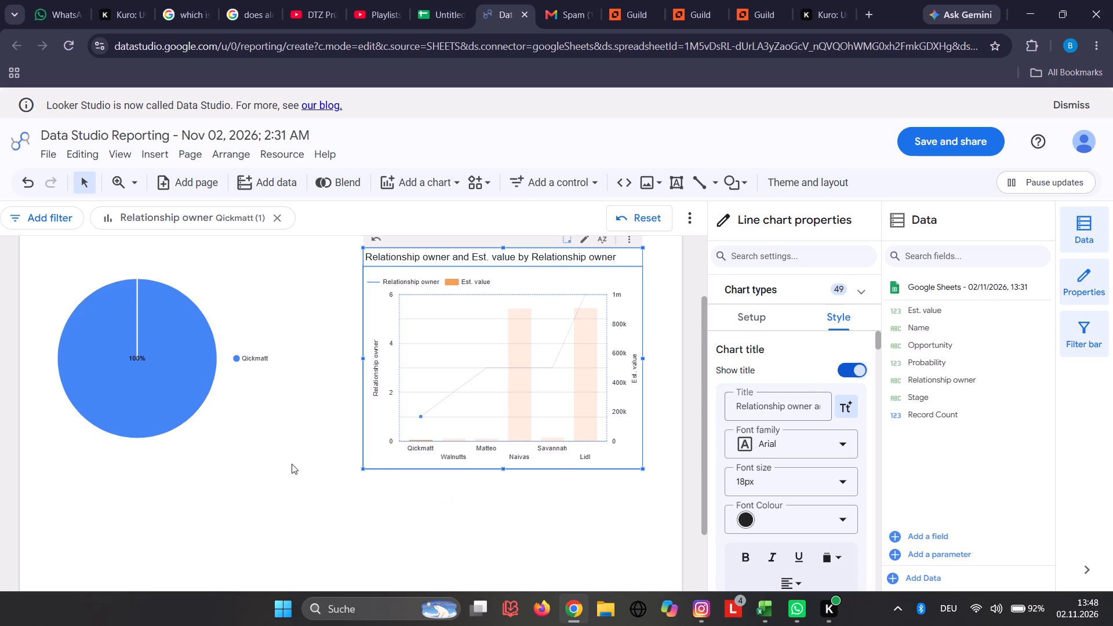
left_click(433, 536)
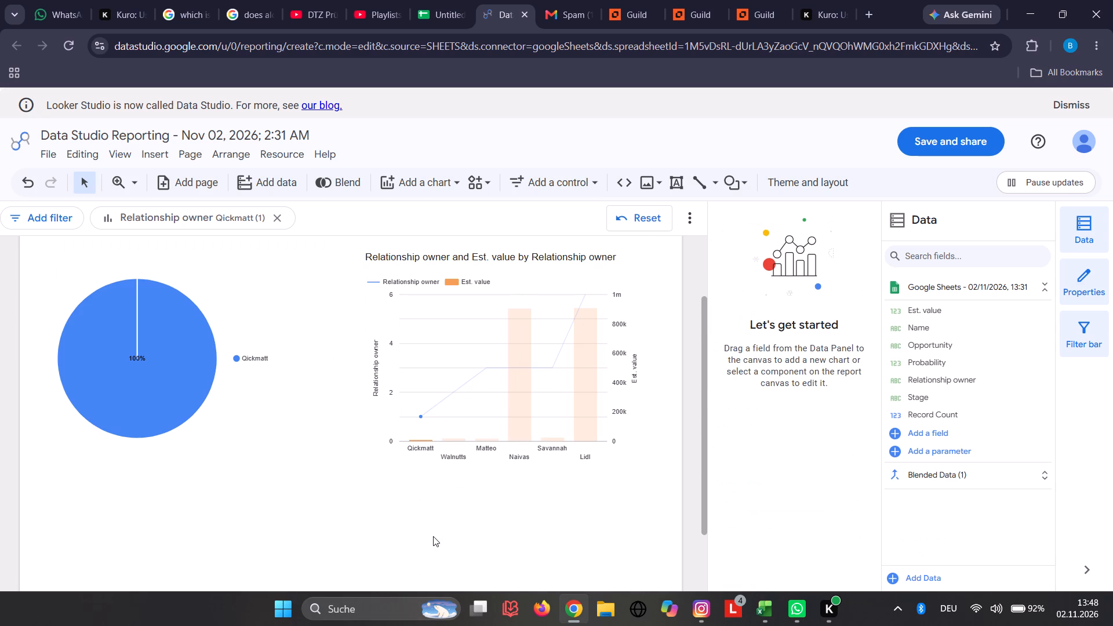
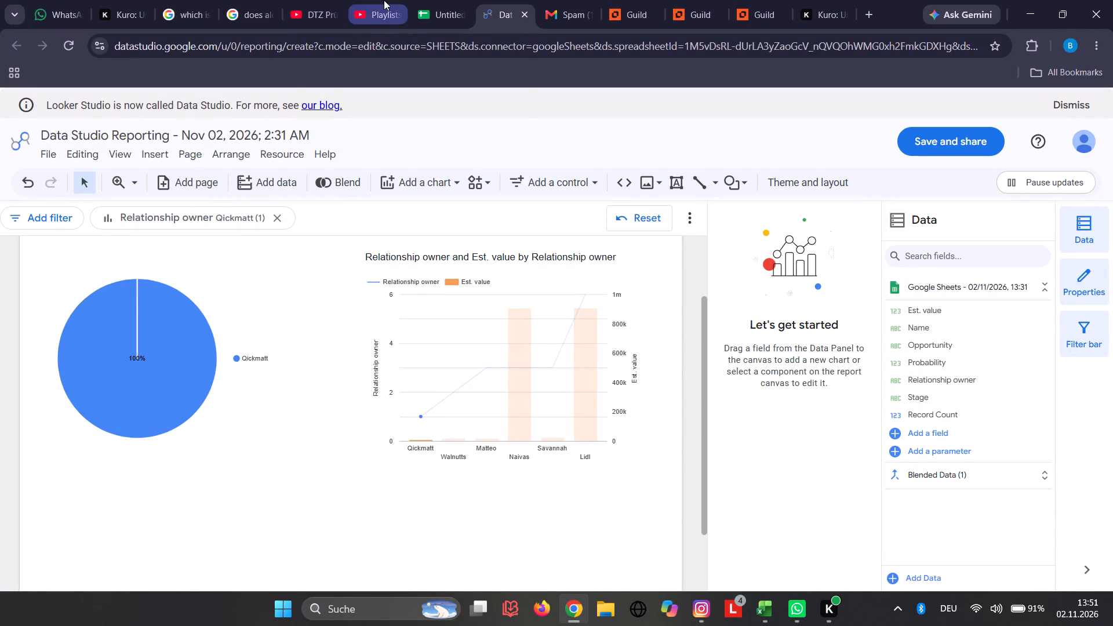
Review the Customer_opportunity table in Sheet2 of the source spreadsheet, and return to the Data Studio report.
left_click(422, 9)
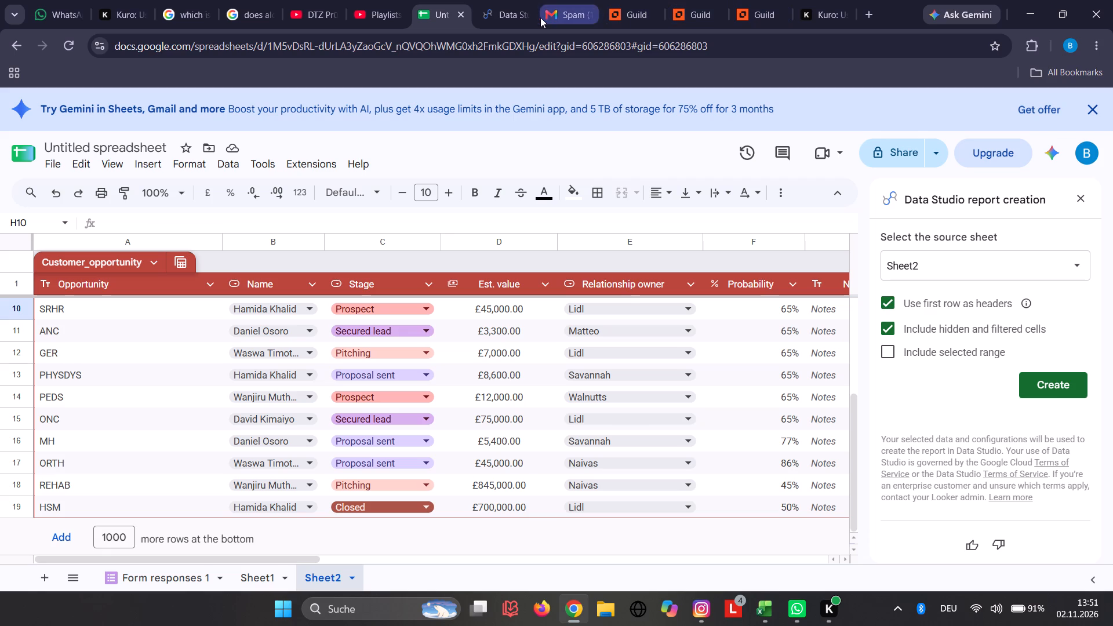
left_click(512, 19)
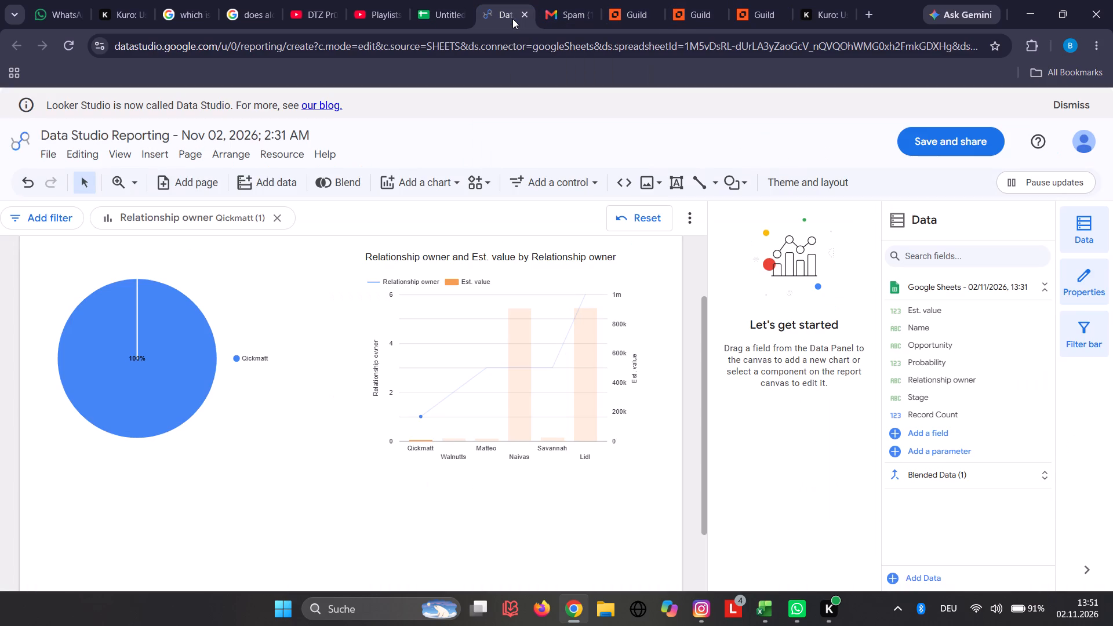
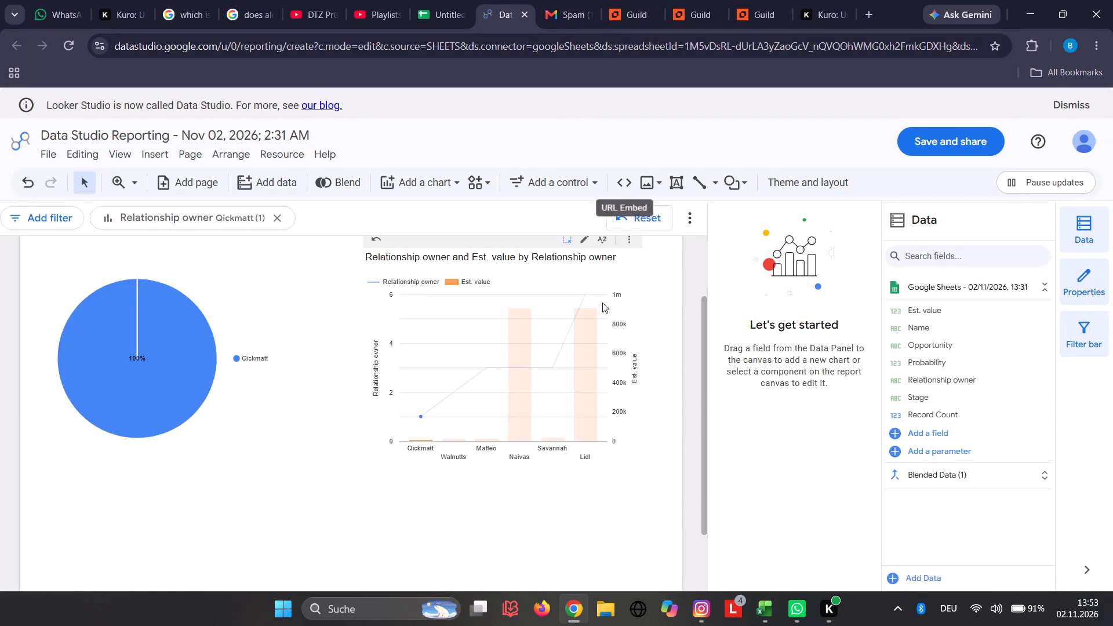
Select the Relationship owner and Est. value combo chart and cross-filter the report to Lidl.
left_click(602, 303)
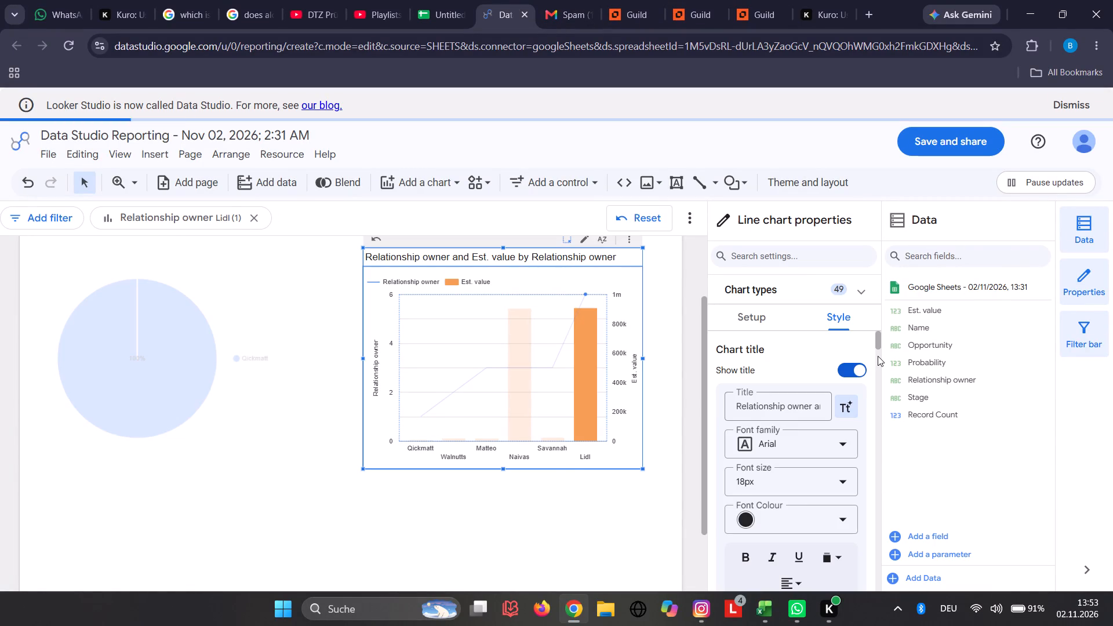
left_click(533, 461)
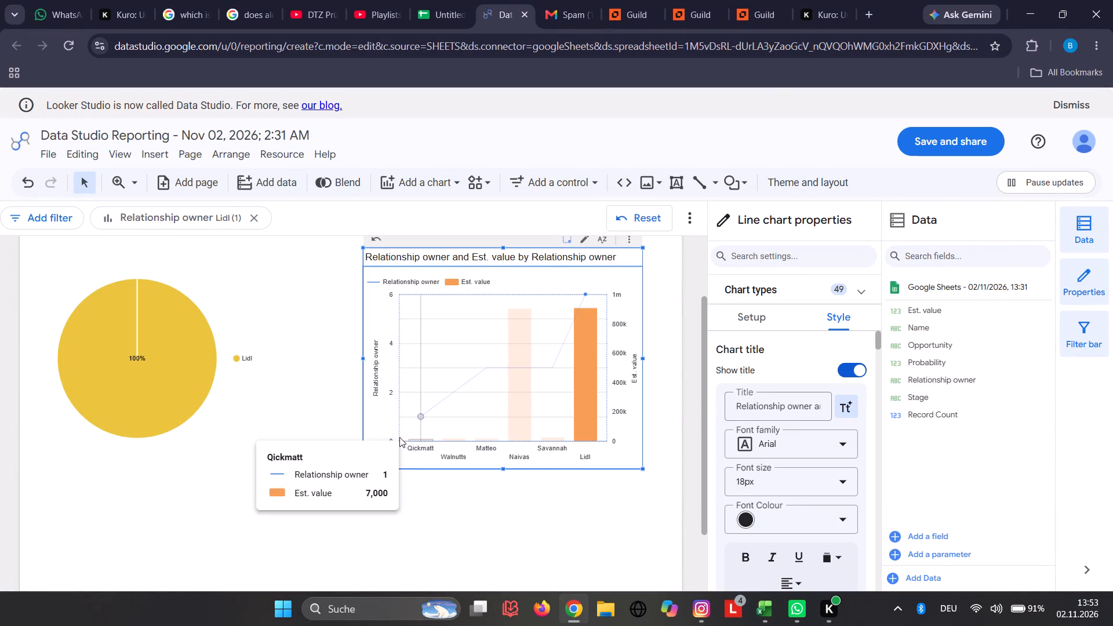
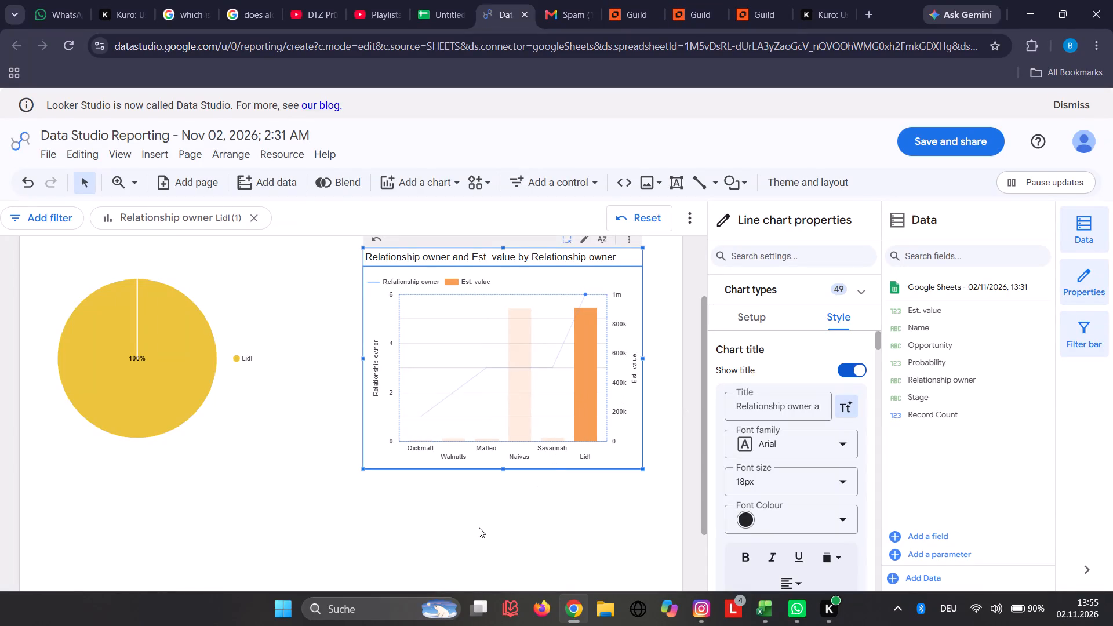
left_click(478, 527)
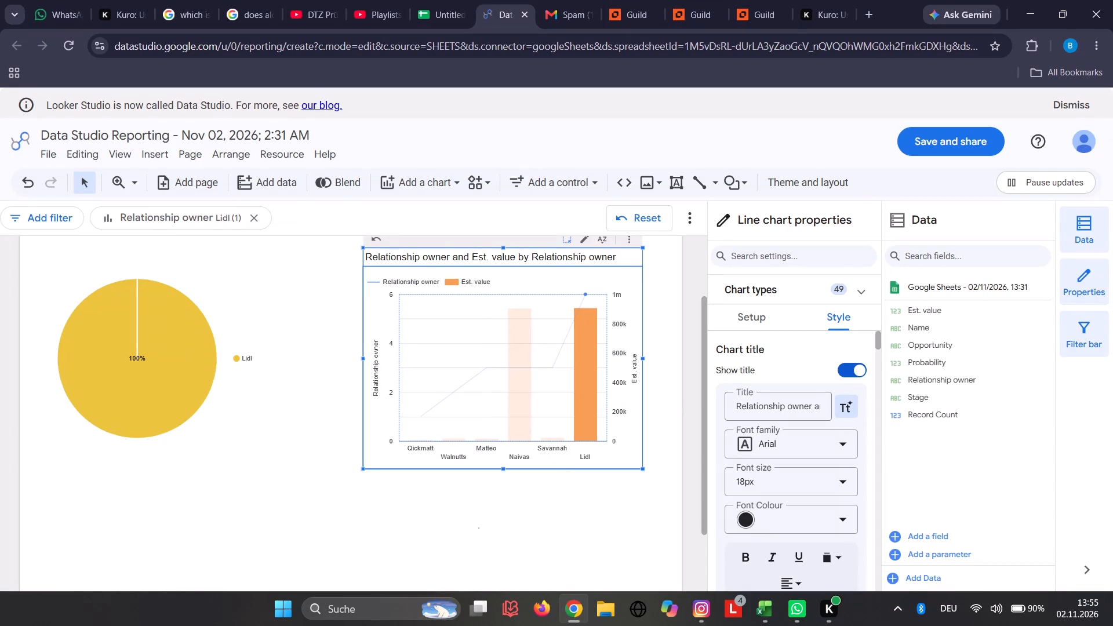
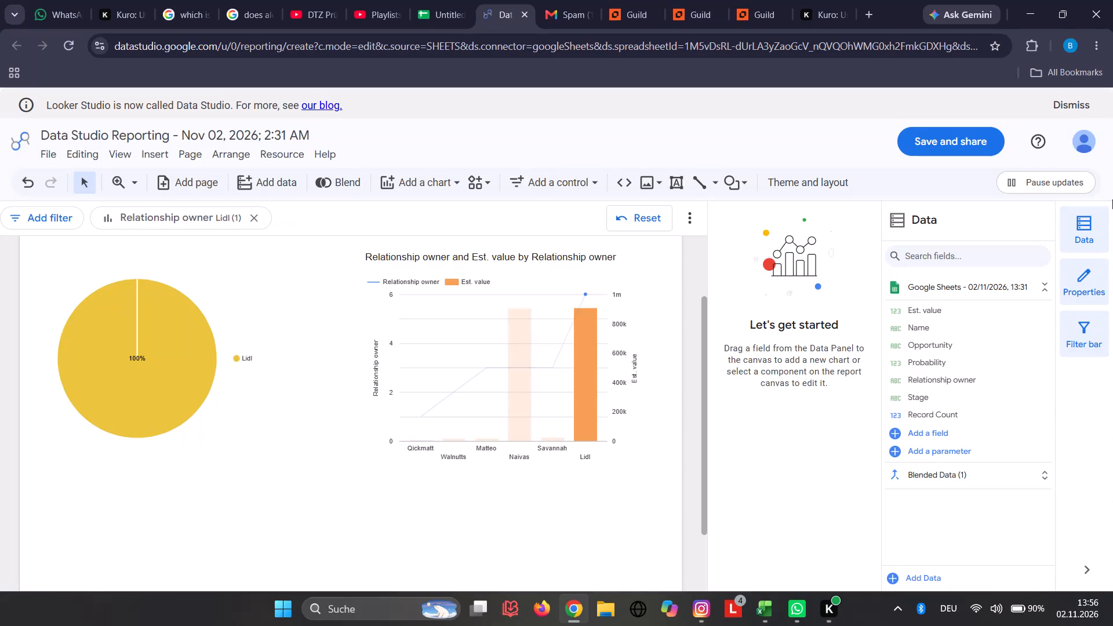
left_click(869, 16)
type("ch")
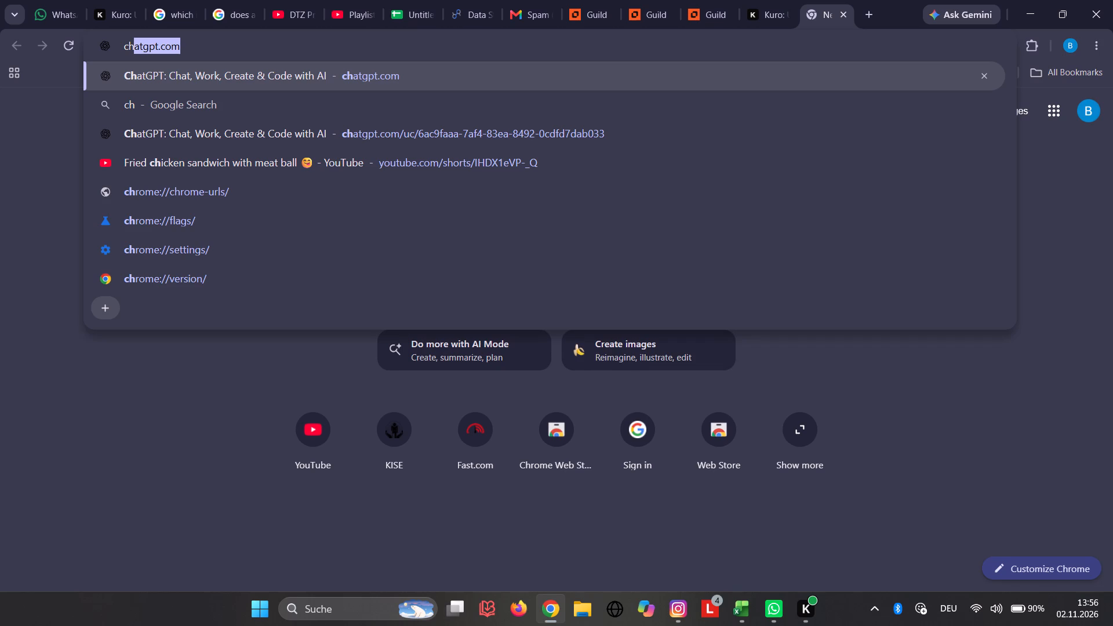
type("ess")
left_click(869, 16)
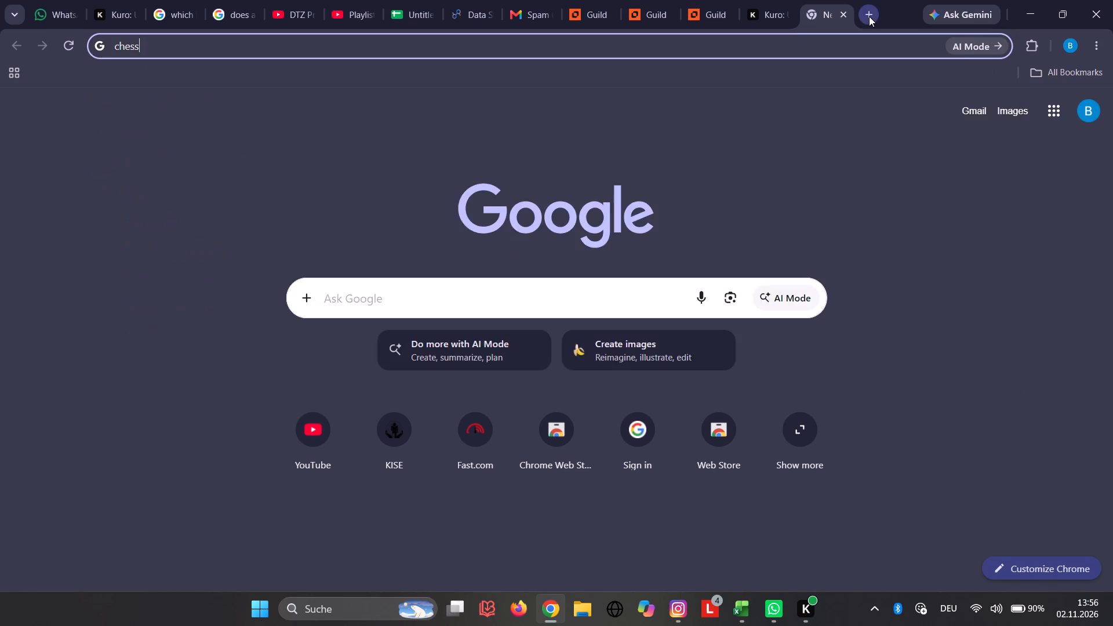
Search the web for chess basics in a new browser tab.
left_click(869, 16)
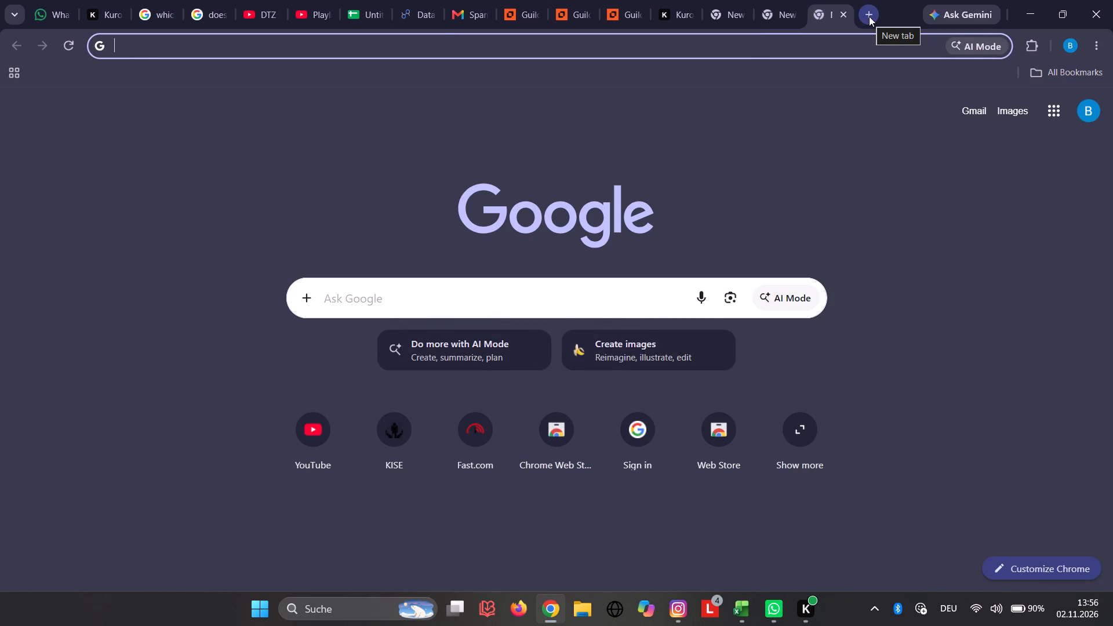
key("c")
type("hess")
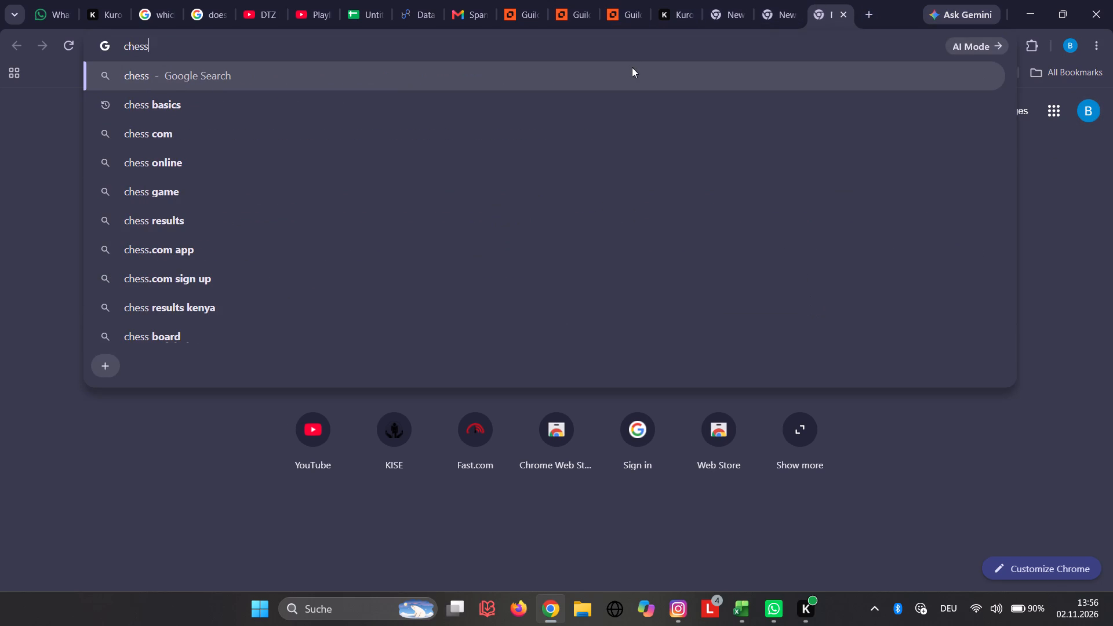
left_click(569, 117)
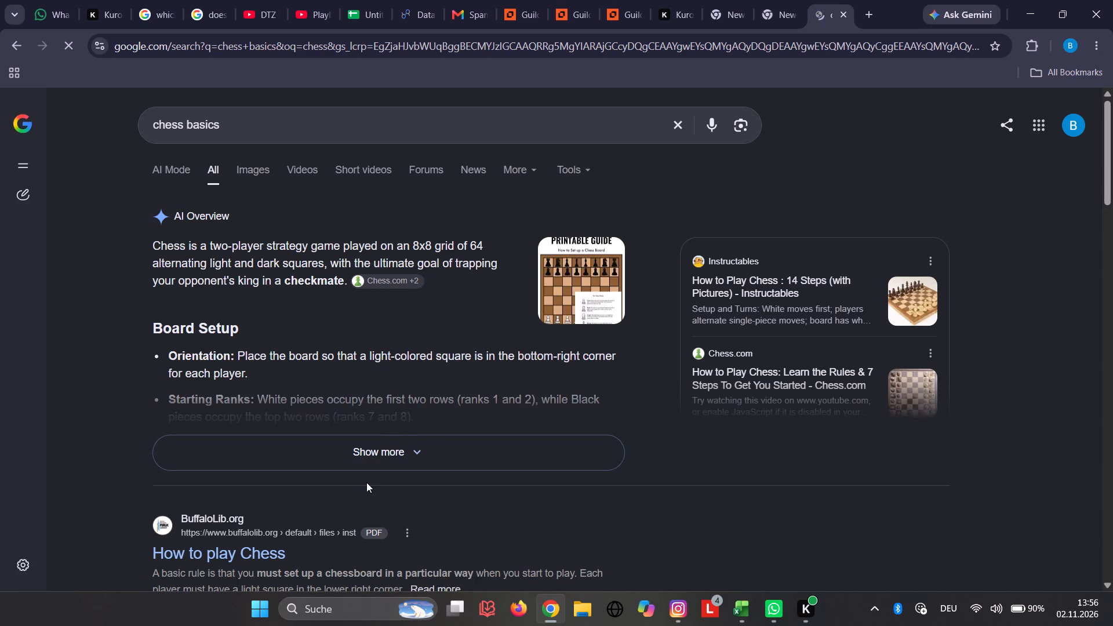
Expand the AI Overview on chess basics and read the sections on board setup and how the pieces move.
left_click(376, 452)
scroll(376, 452, "down", 1)
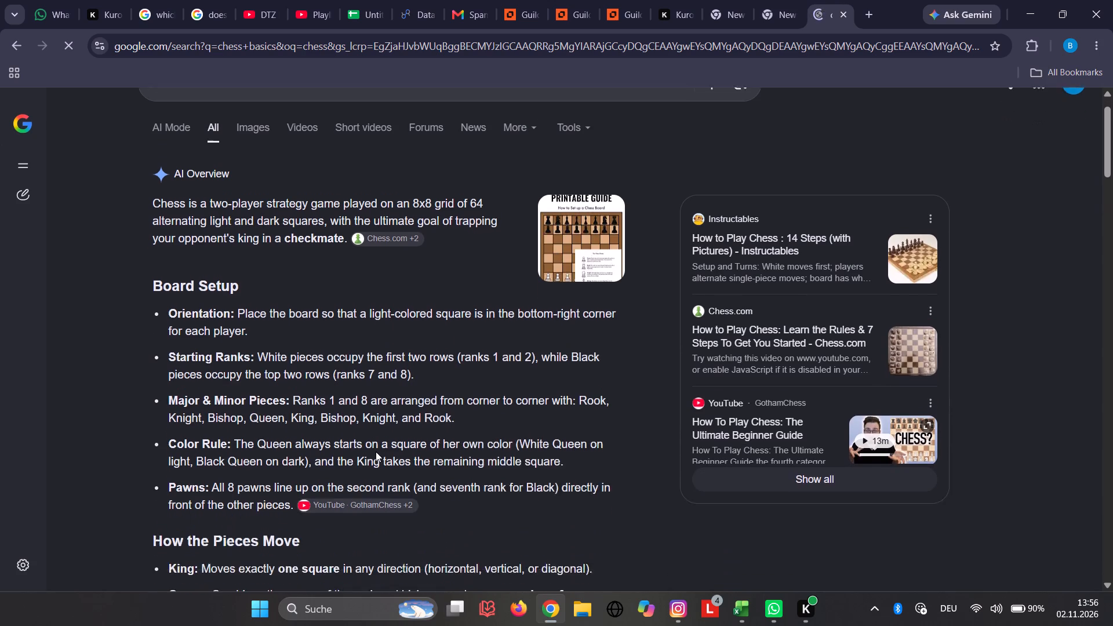
scroll(376, 452, "down", 1)
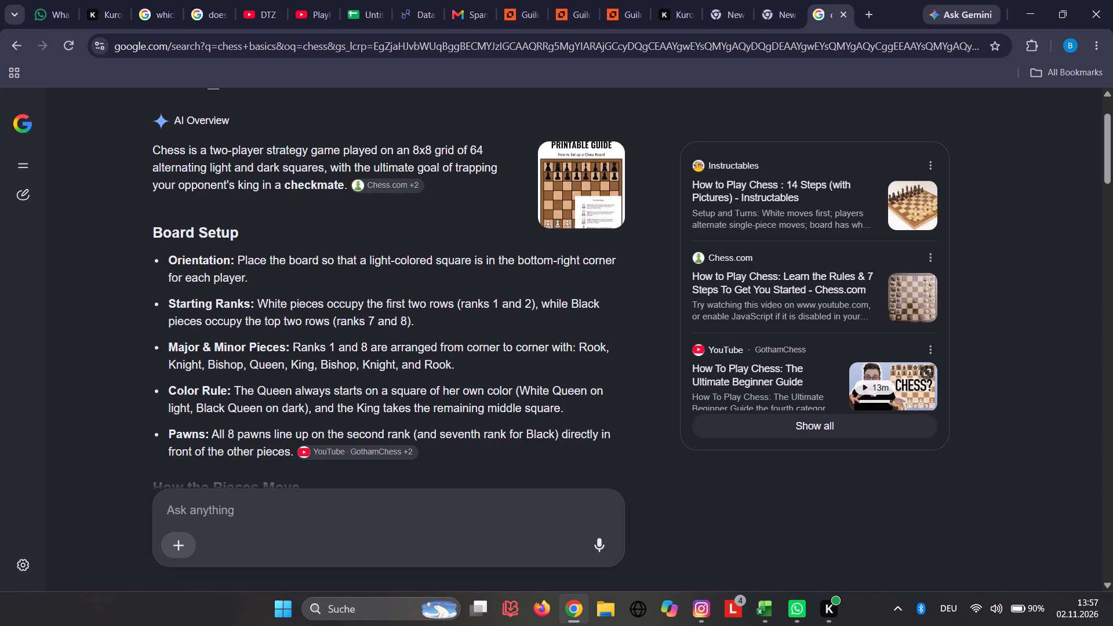
scroll(441, 370, "down", 2)
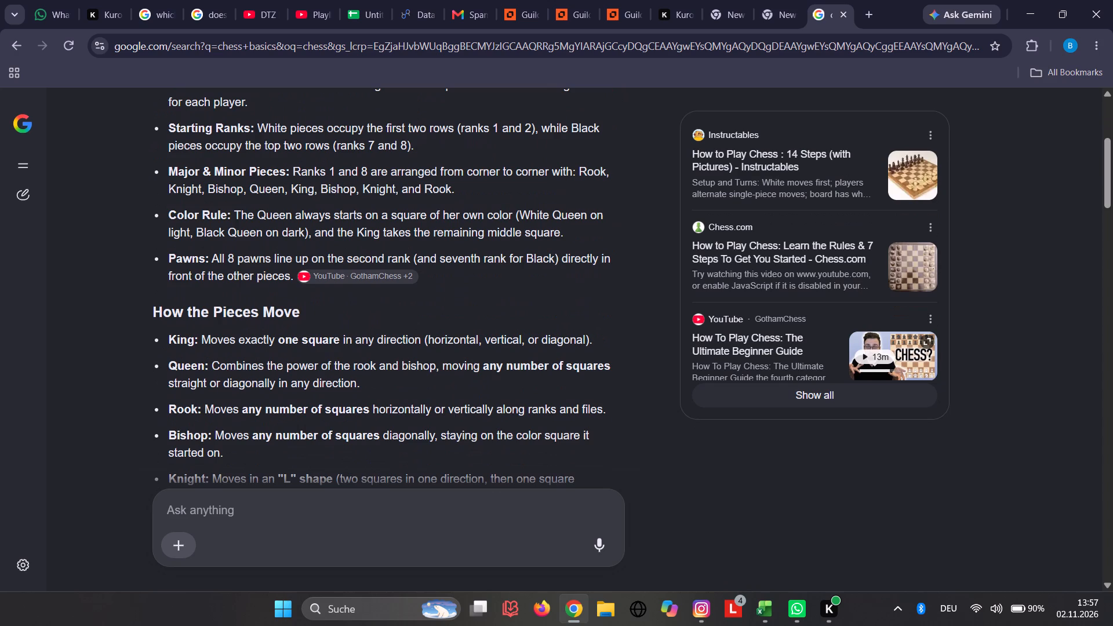